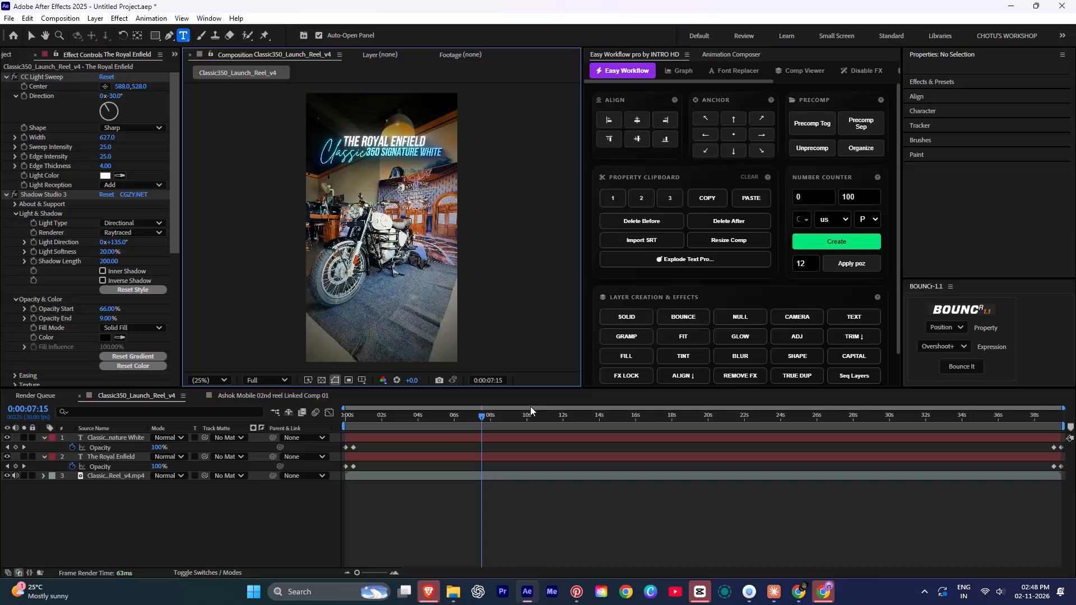
Scrub through the Classic350_Launch_Reel_v4 timeline to review the title text over the footage.
{"action": "left_click_drag", "start_coordinate": [478, 417], "coordinate": [365, 418]}
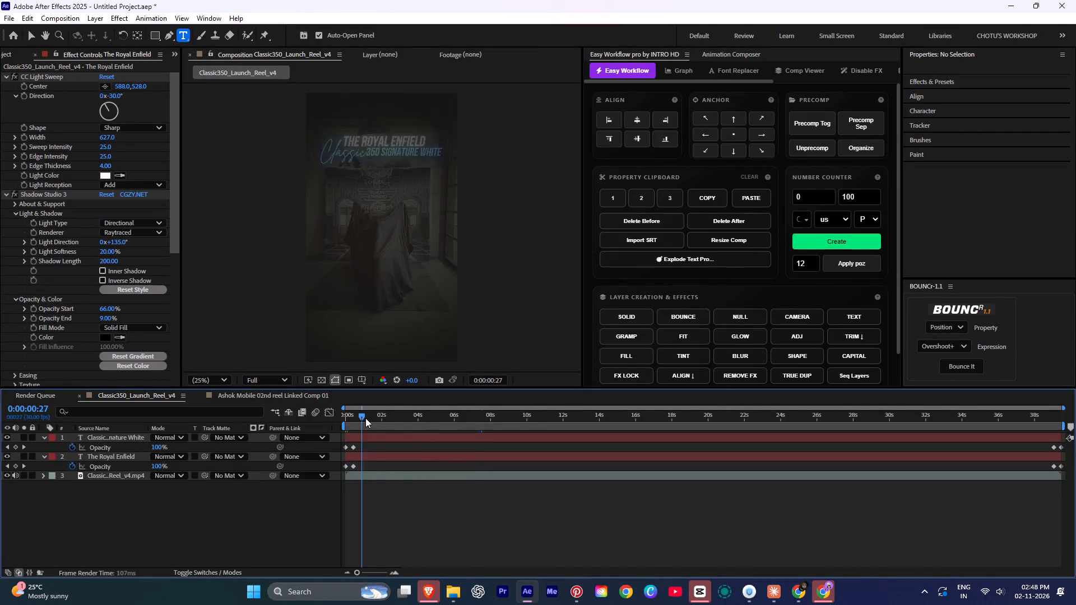
{"action": "left_click_drag", "start_coordinate": [365, 418], "coordinate": [641, 449]}
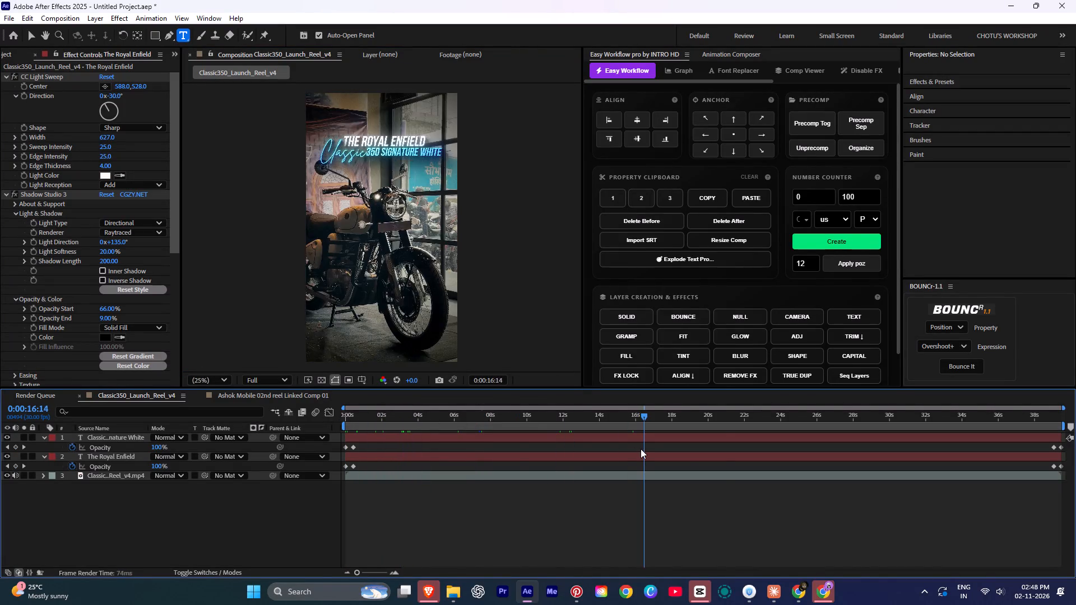
{"action": "left_click_drag", "start_coordinate": [641, 449], "coordinate": [808, 468]}
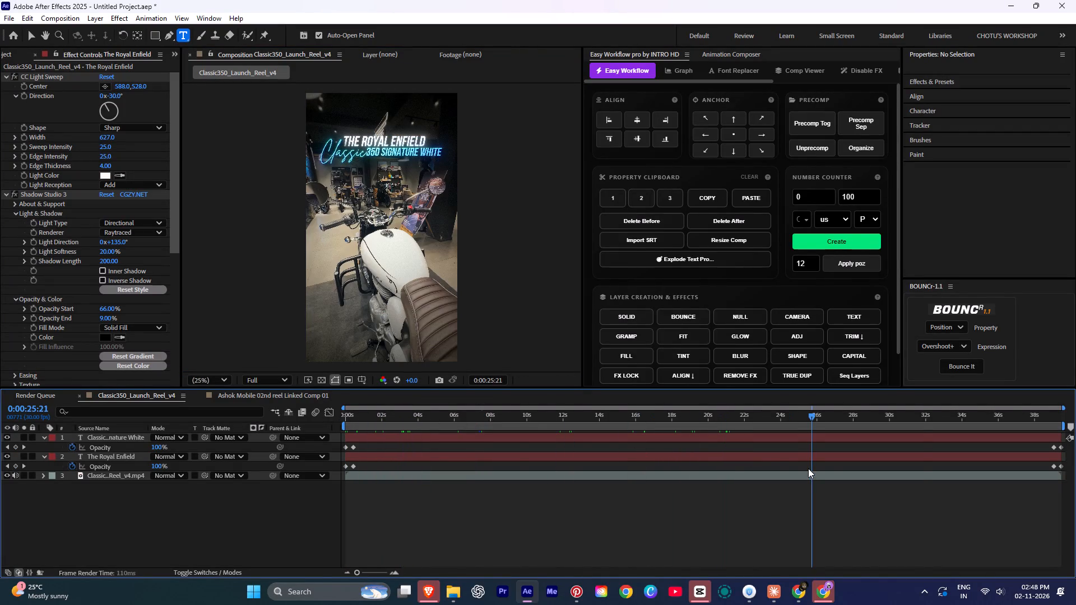
{"action": "left_click_drag", "start_coordinate": [808, 468], "coordinate": [1000, 484]}
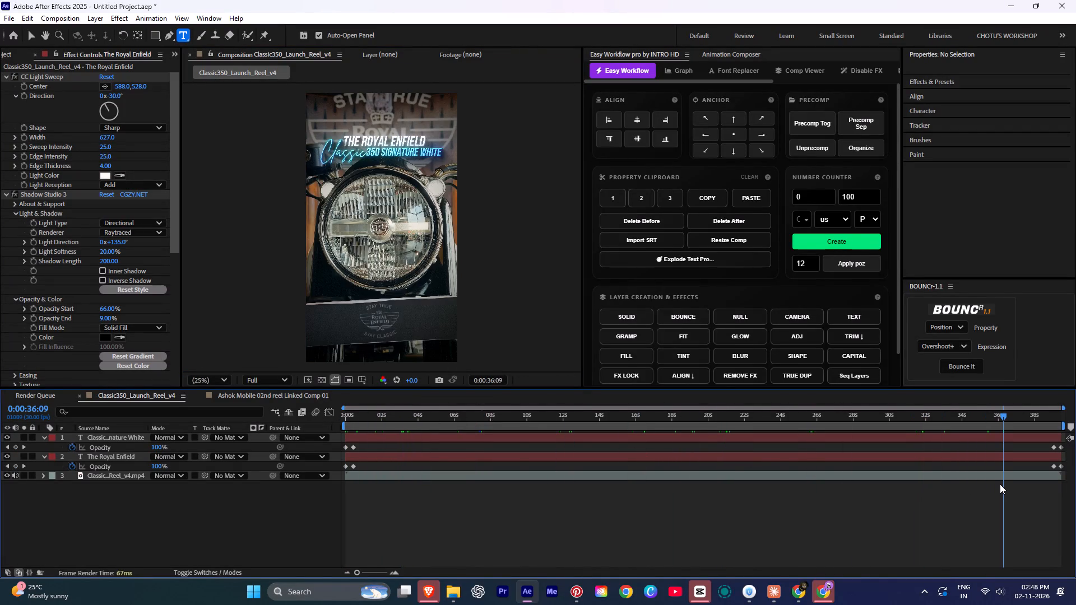
{"action": "left_click_drag", "start_coordinate": [1000, 484], "coordinate": [819, 471]}
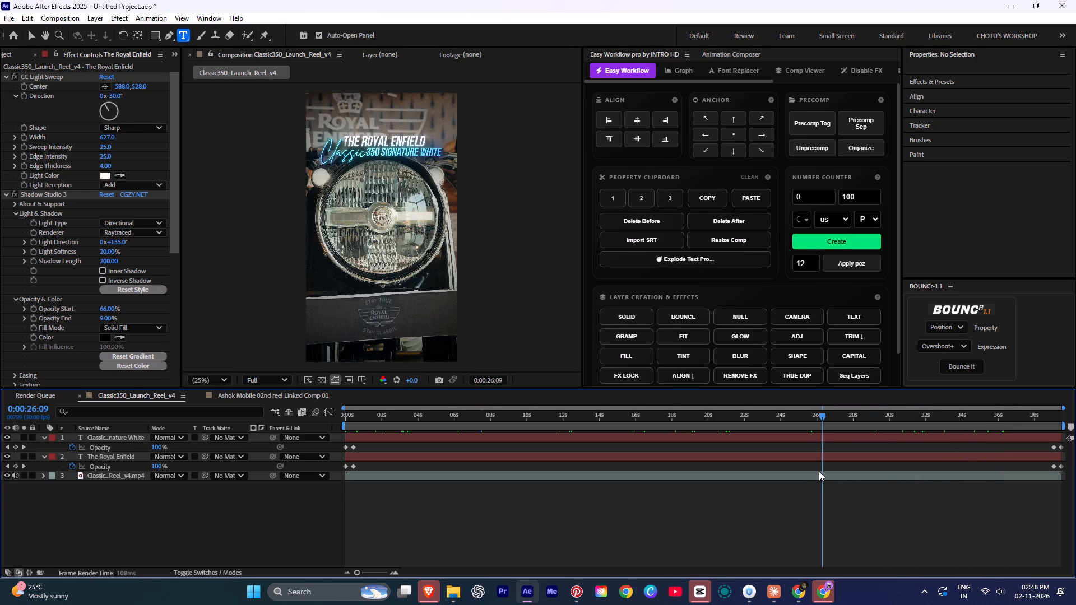
{"action": "left_click_drag", "start_coordinate": [819, 471], "coordinate": [815, 477]}
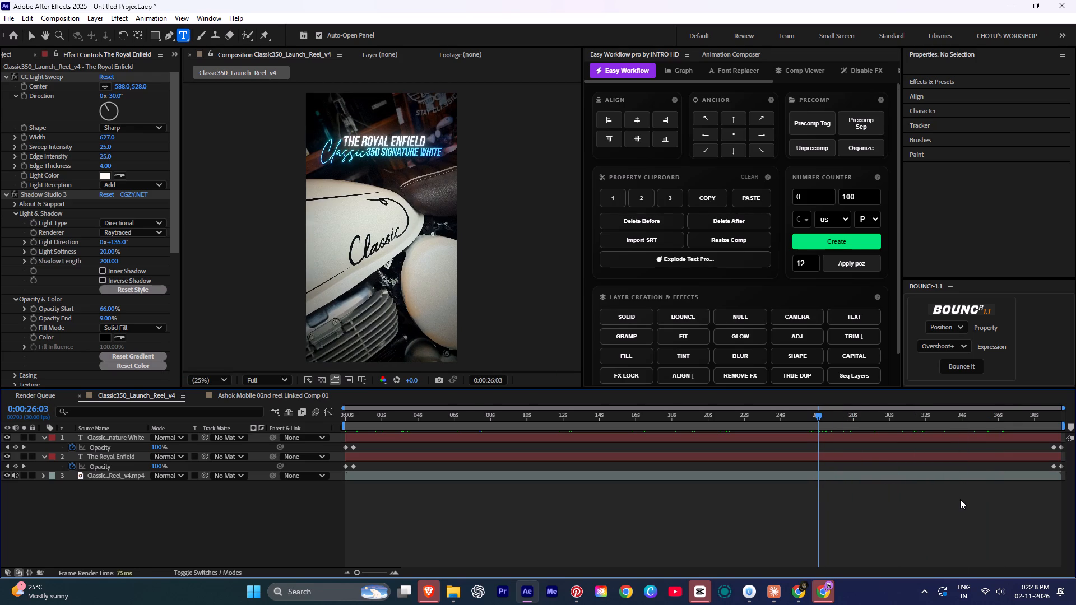
Look through the Easy Workflow pro sections, including Graph, Disable FX, shape, Analytics and Comp Viewer, and return to Easy Workflow.
{"action": "left_click", "coordinate": [697, 73]}
{"action": "left_click", "coordinate": [748, 71]}
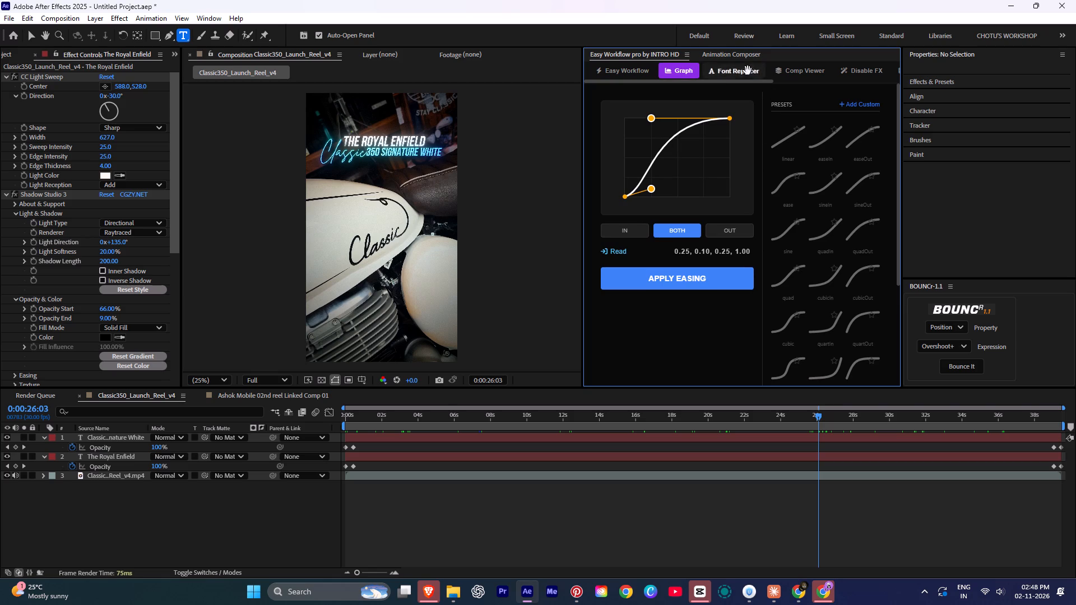
{"action": "left_click", "coordinate": [803, 73]}
{"action": "left_click", "coordinate": [860, 70]}
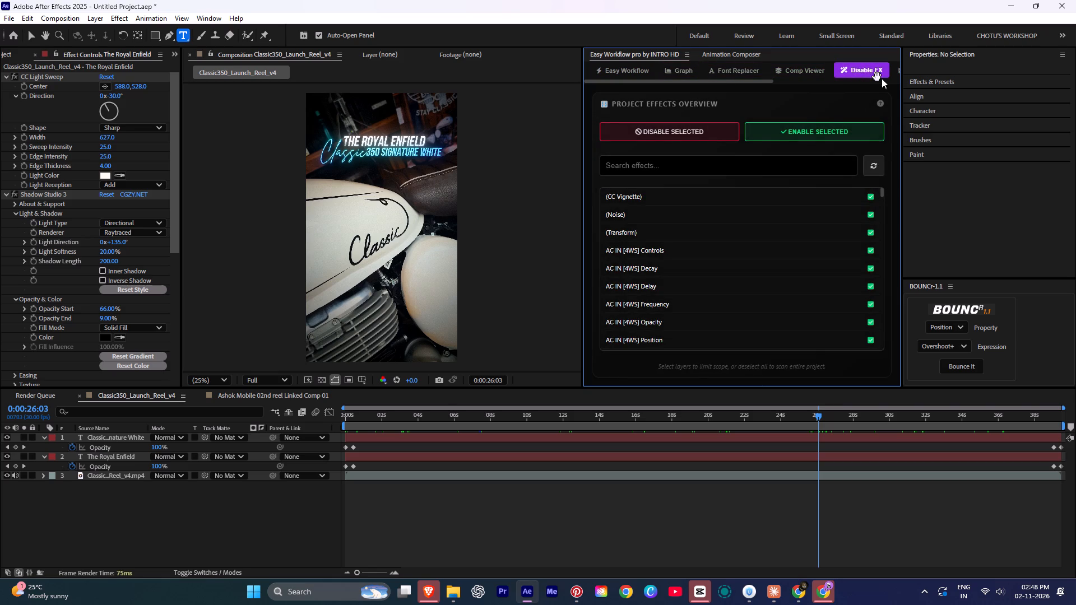
{"action": "scroll", "coordinate": [818, 70], "scroll_direction": "down", "scroll_amount": 3}
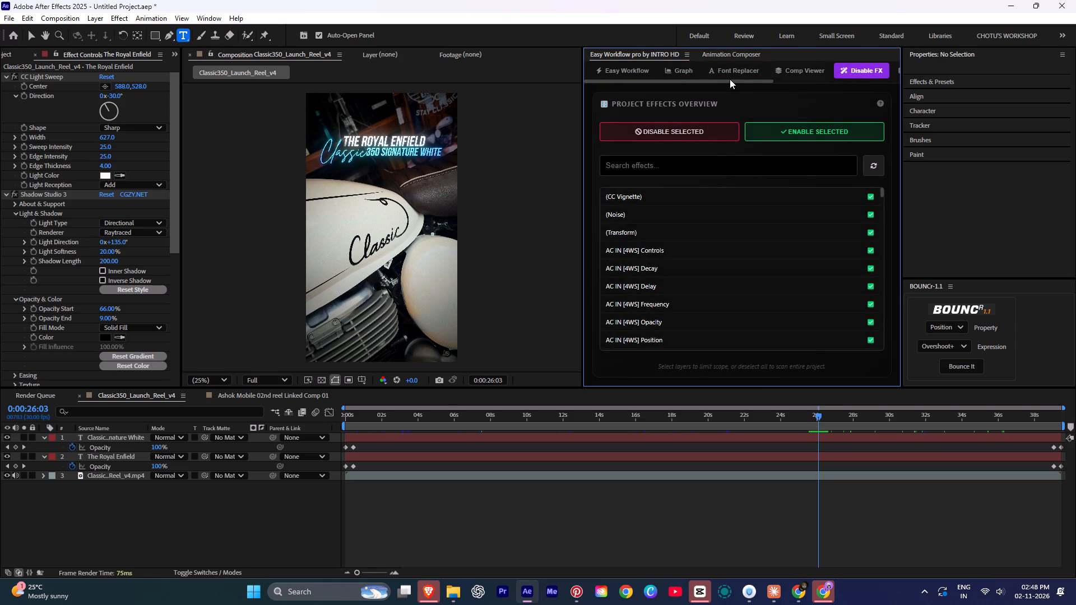
{"action": "left_click_drag", "start_coordinate": [732, 80], "coordinate": [868, 92]}
{"action": "left_click", "coordinate": [773, 70]}
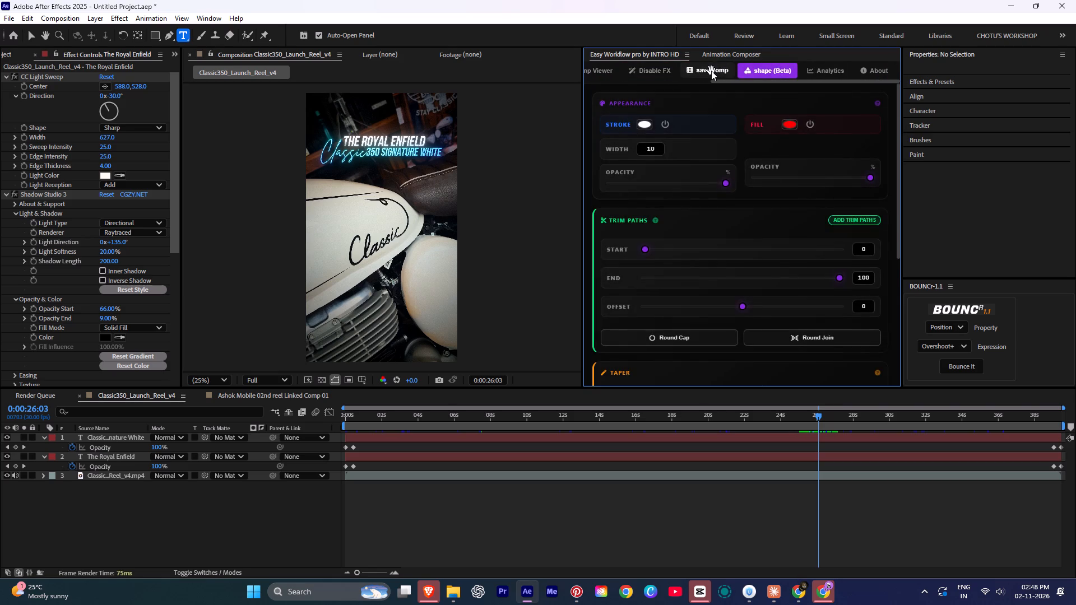
{"action": "left_click", "coordinate": [711, 71]}
{"action": "left_click", "coordinate": [832, 72]}
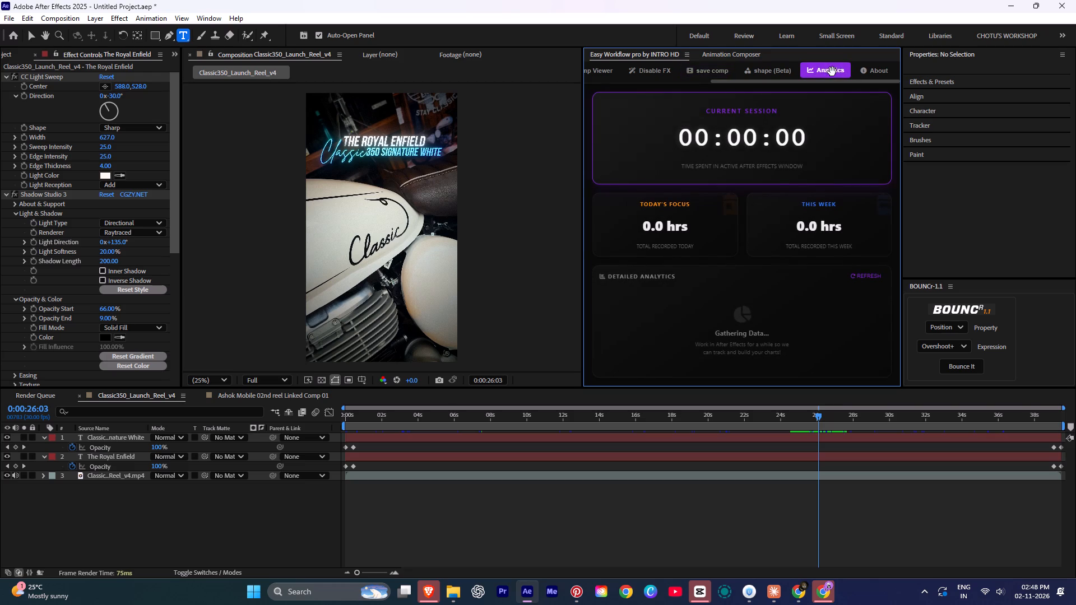
{"action": "left_click", "coordinate": [876, 70]}
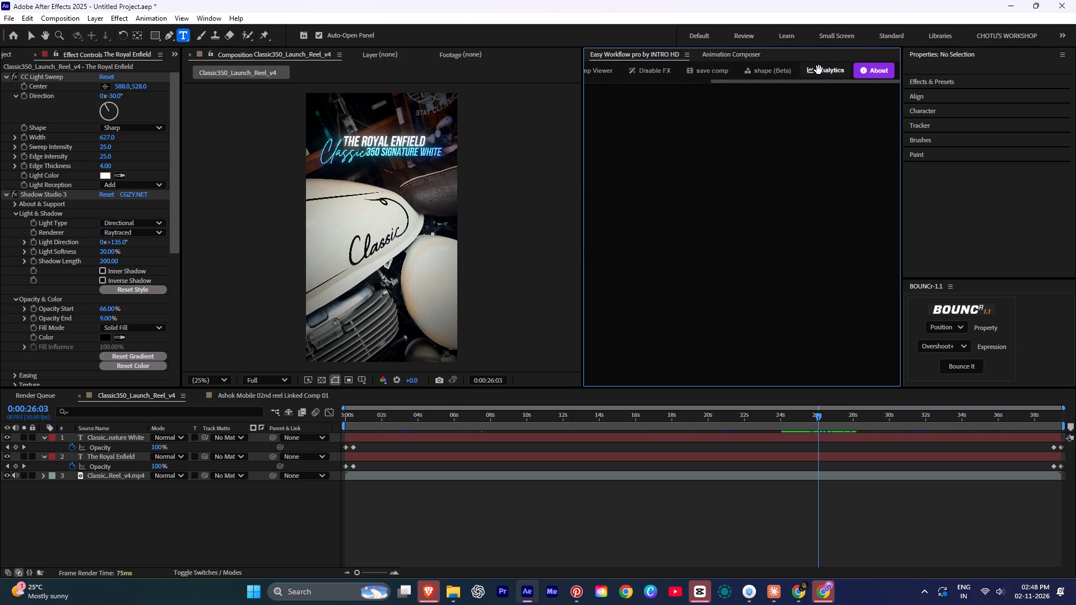
{"action": "left_click", "coordinate": [819, 70]}
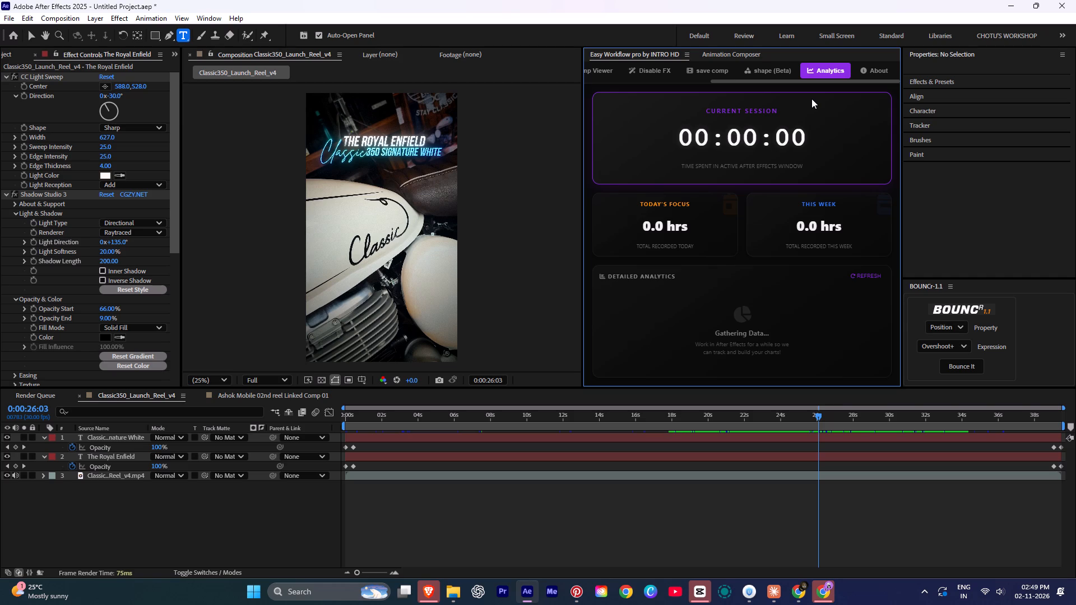
{"action": "left_click", "coordinate": [702, 71]}
{"action": "left_click", "coordinate": [661, 75]}
{"action": "left_click", "coordinate": [602, 72]}
{"action": "scroll", "coordinate": [602, 72], "scroll_direction": "up", "scroll_amount": 3}
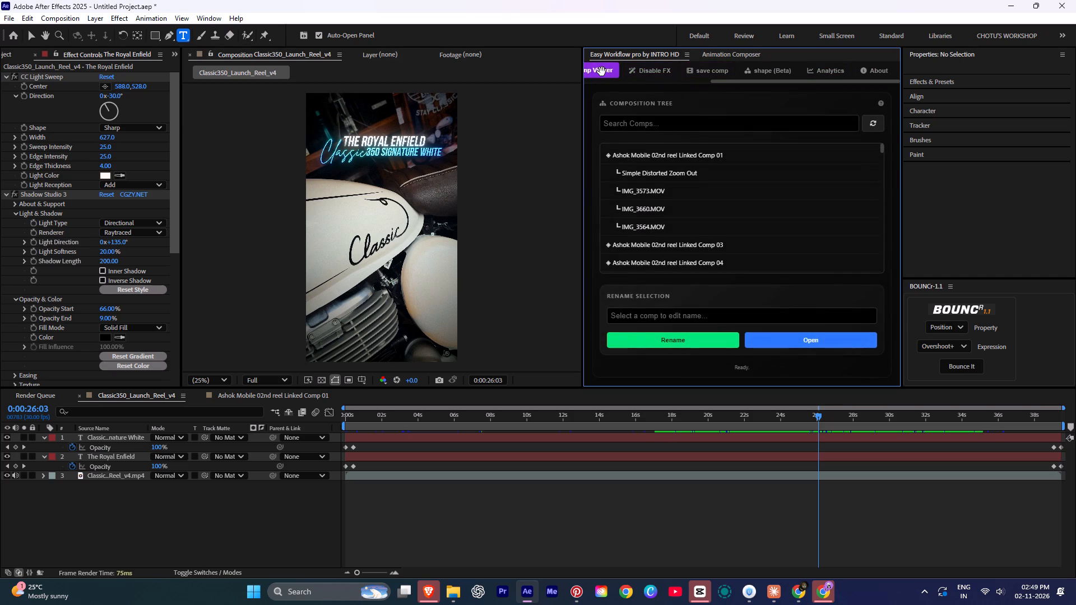
{"action": "scroll", "coordinate": [602, 72], "scroll_direction": "up", "scroll_amount": 1}
{"action": "left_click_drag", "start_coordinate": [756, 81], "coordinate": [567, 87]}
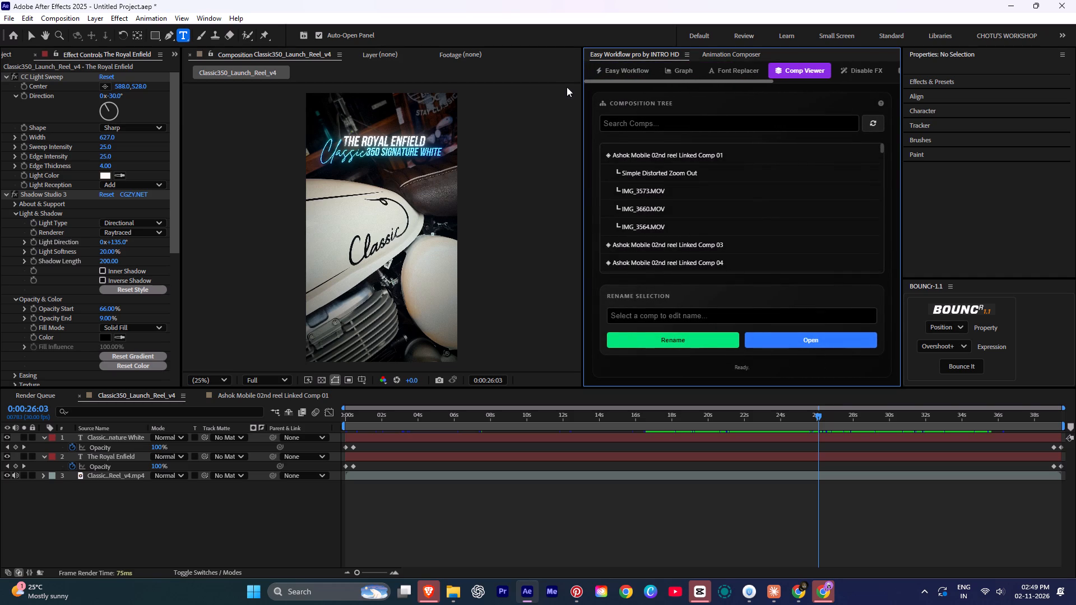
{"action": "left_click_drag", "start_coordinate": [567, 87], "coordinate": [567, 87]}
{"action": "left_click", "coordinate": [640, 68]}
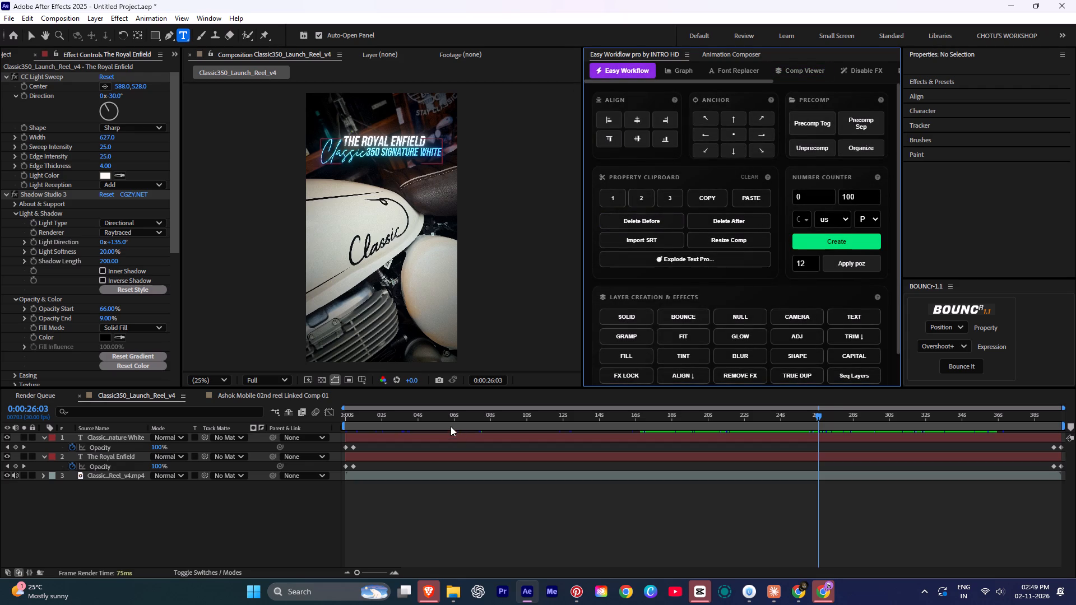
Preview the reel's opening from 0:00:00:00 to check the title fade-in, and return the playhead to the start.
{"action": "left_click_drag", "start_coordinate": [451, 426], "coordinate": [242, 426]}
{"action": "key", "text": "space"}
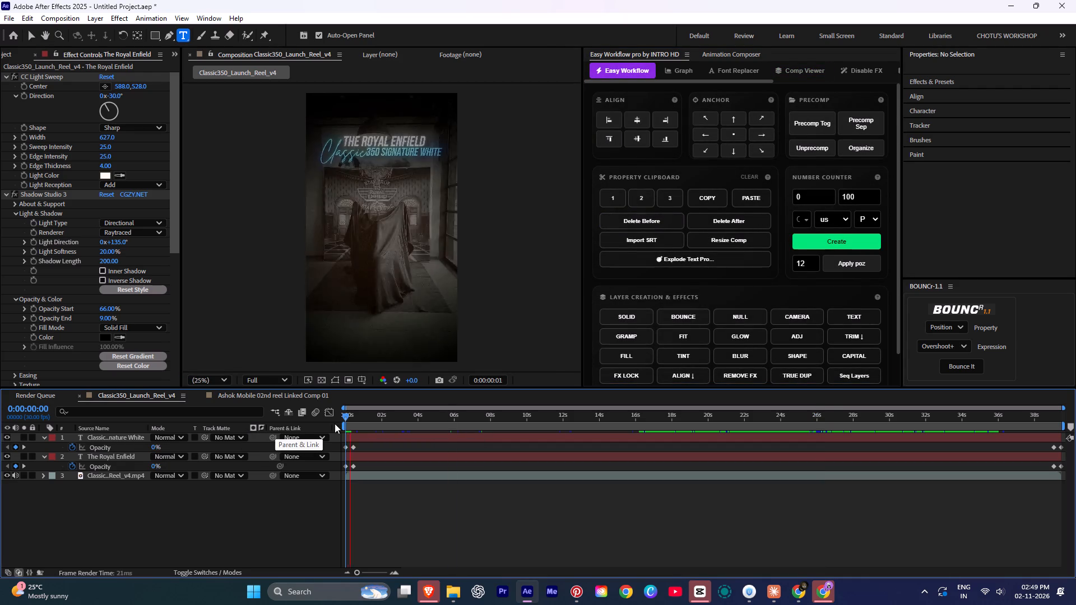
{"action": "left_click_drag", "start_coordinate": [375, 424], "coordinate": [318, 424]}
{"action": "key", "text": "space"}
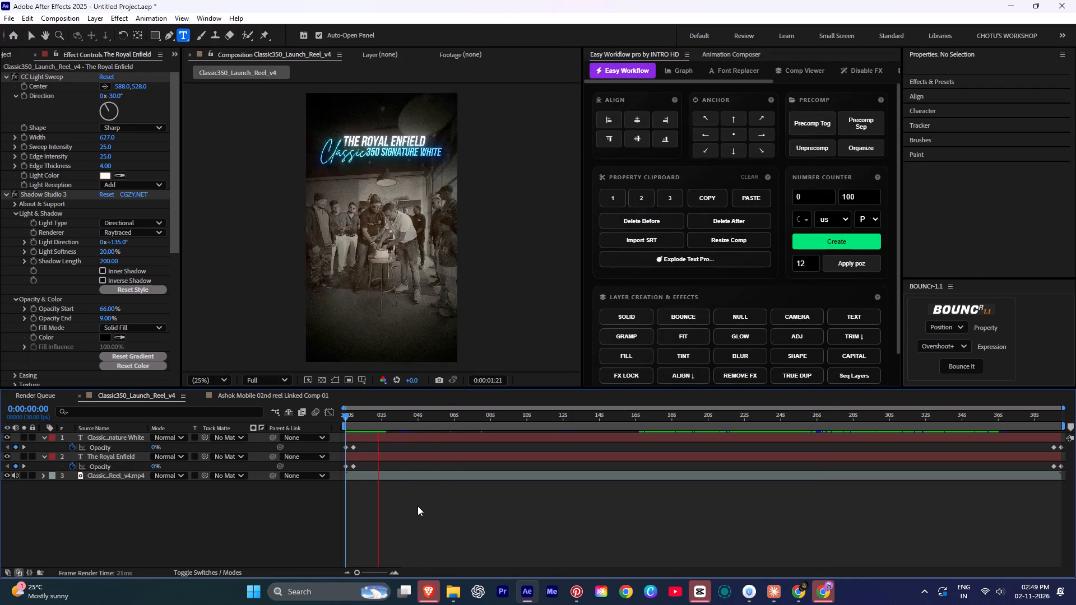
{"action": "key", "text": "space"}
{"action": "left_click_drag", "start_coordinate": [396, 420], "coordinate": [233, 422]}
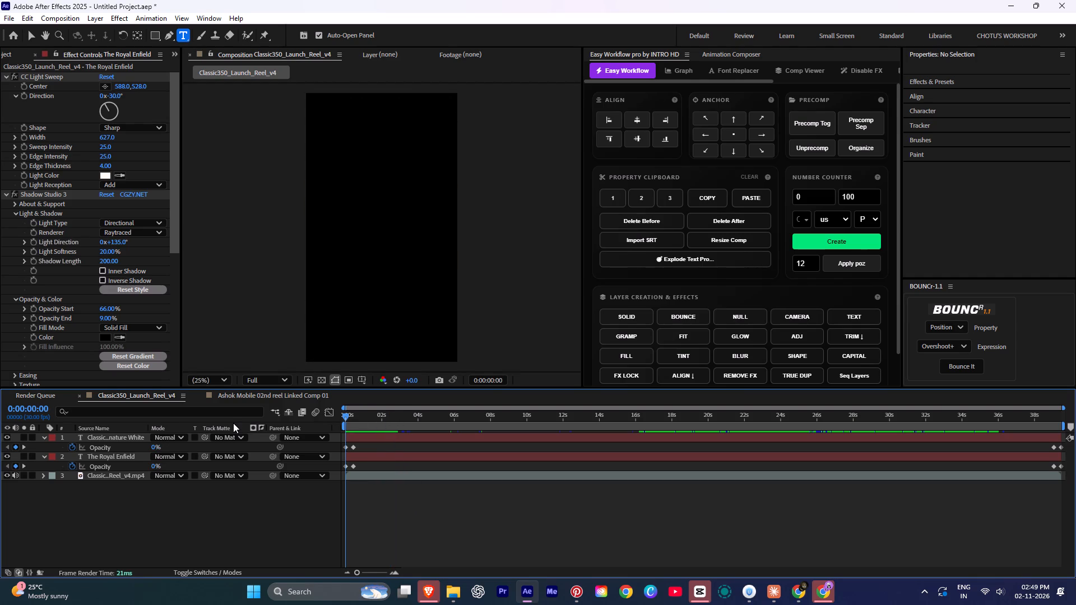
Add the Classic350_Launch_Reel_v4 composition to the render queue.
{"action": "key", "text": "ctrl+m"}
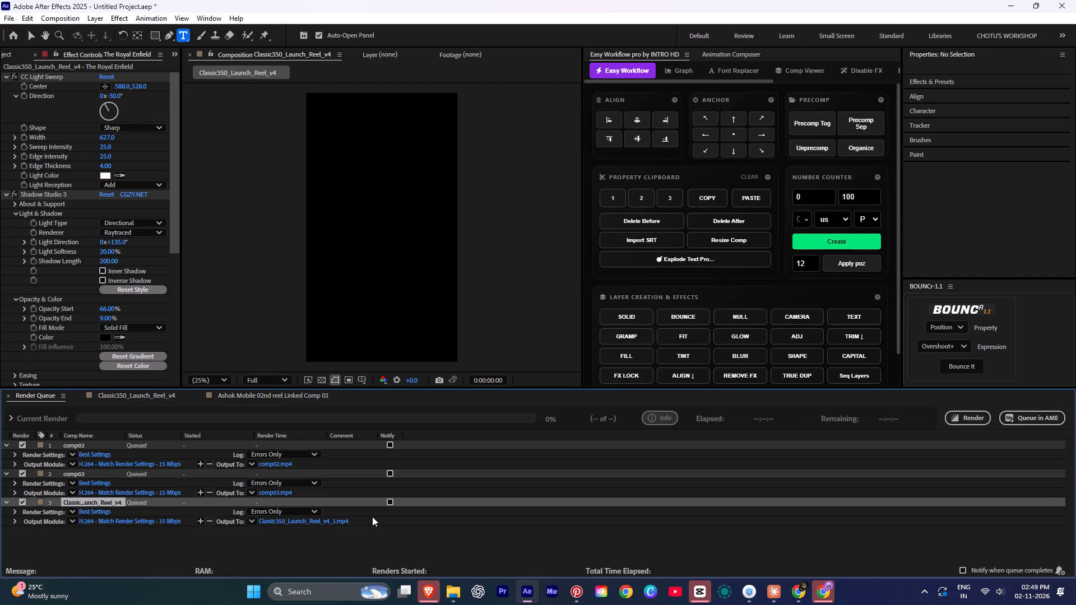
Remove the comp03 and comp02 items from the render queue.
{"action": "left_click", "coordinate": [90, 476]}
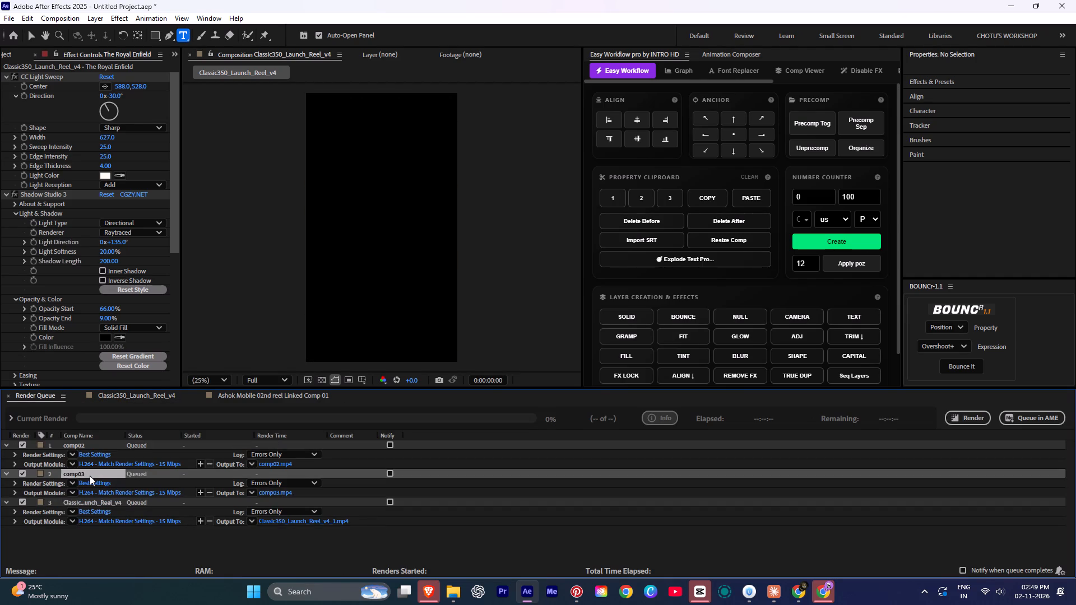
{"action": "key", "text": "BackSpace"}
{"action": "left_click", "coordinate": [93, 444]}
{"action": "key", "text": "BackSpace"}
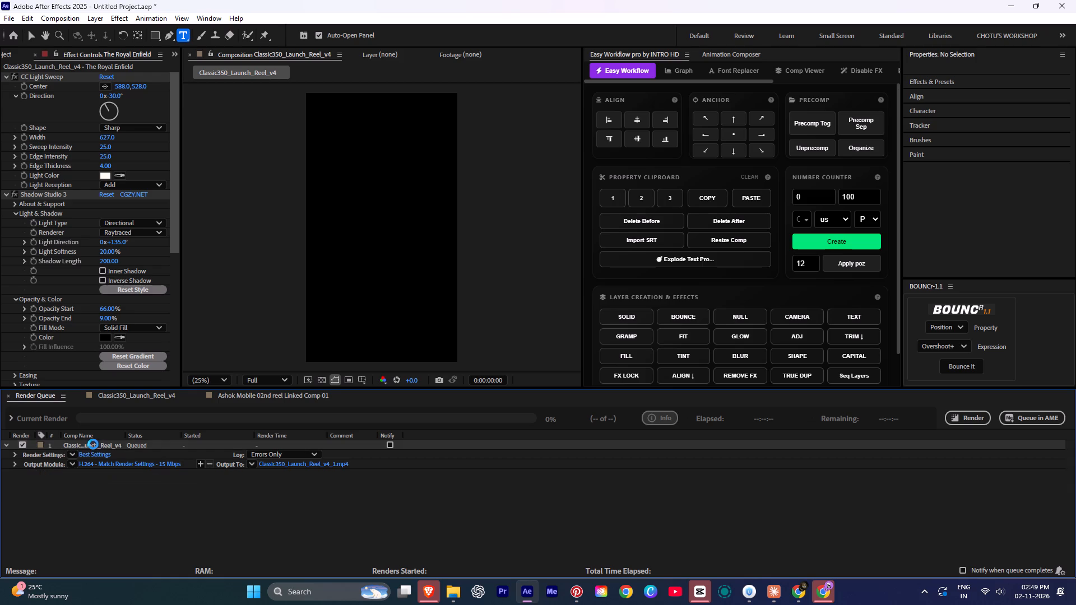
Start rendering the queued Classic350_Launch_Reel_v4 composition with Best Settings and the H.264 15 Mbps output module.
{"action": "left_click", "coordinate": [108, 443]}
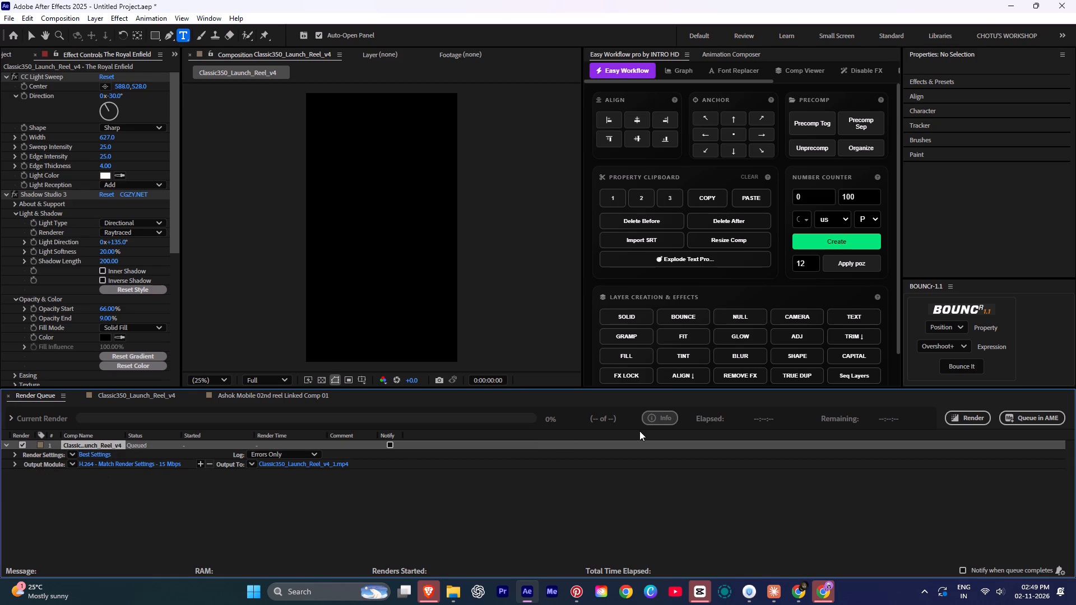
{"action": "left_click", "coordinate": [973, 420]}
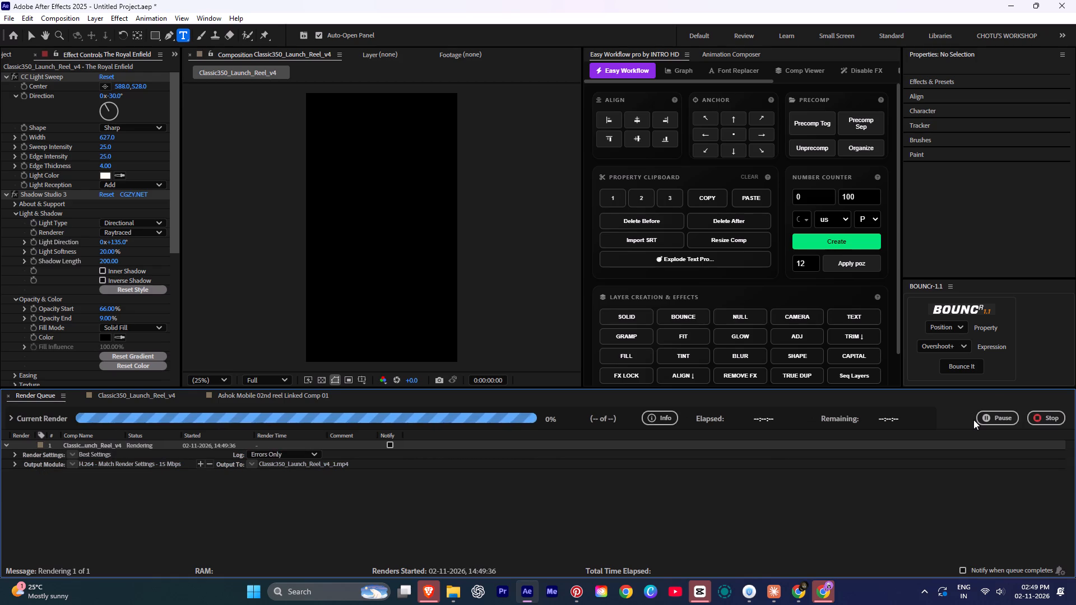
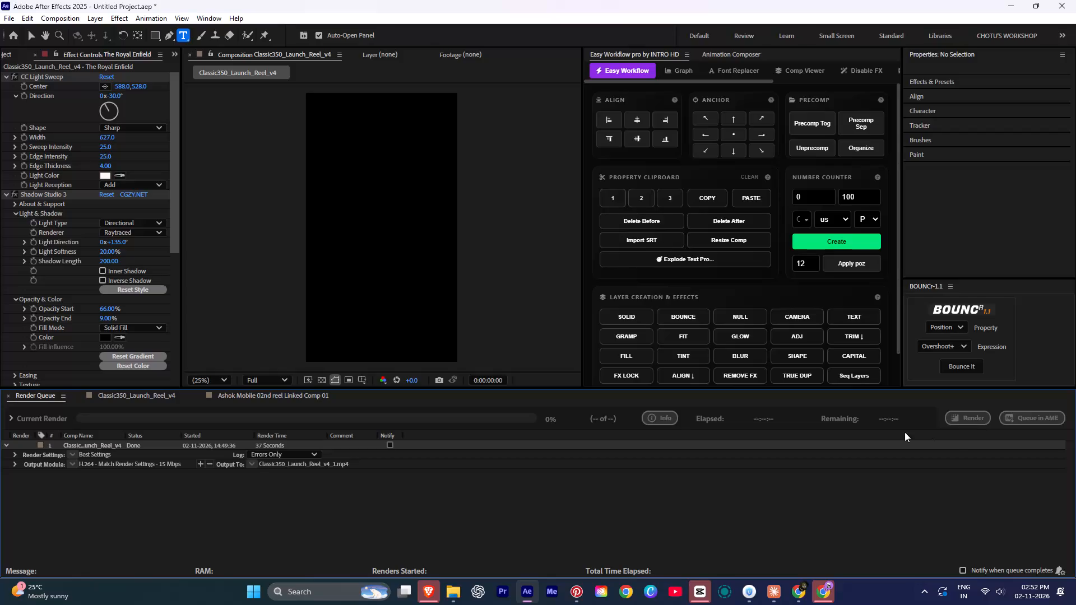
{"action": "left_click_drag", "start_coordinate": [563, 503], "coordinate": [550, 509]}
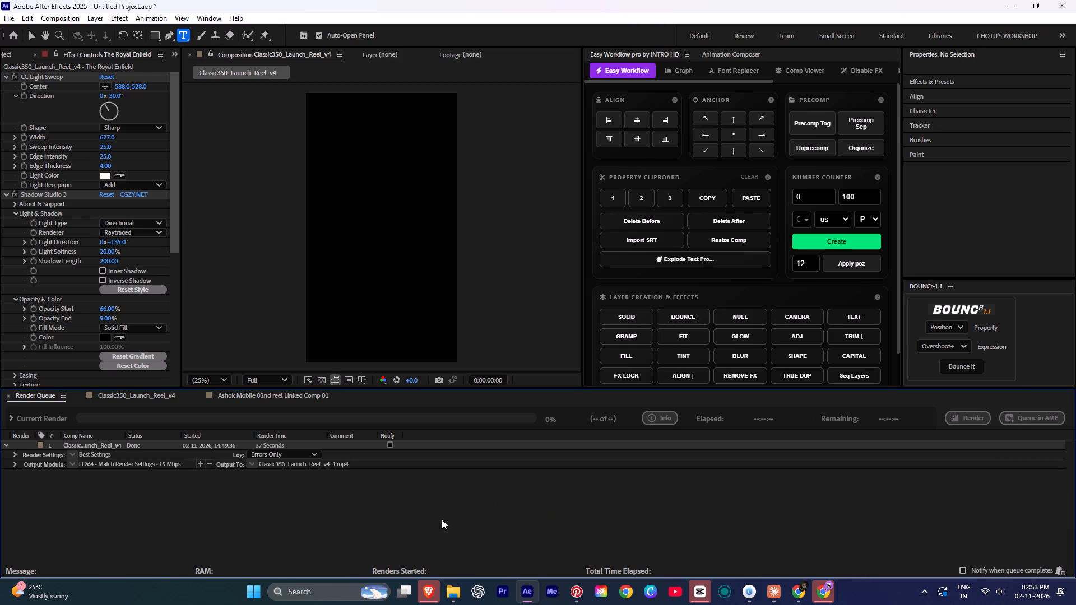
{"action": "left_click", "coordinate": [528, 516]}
Switch to the File Explorer window showing the Downloads folder.
{"action": "left_click", "coordinate": [453, 588]}
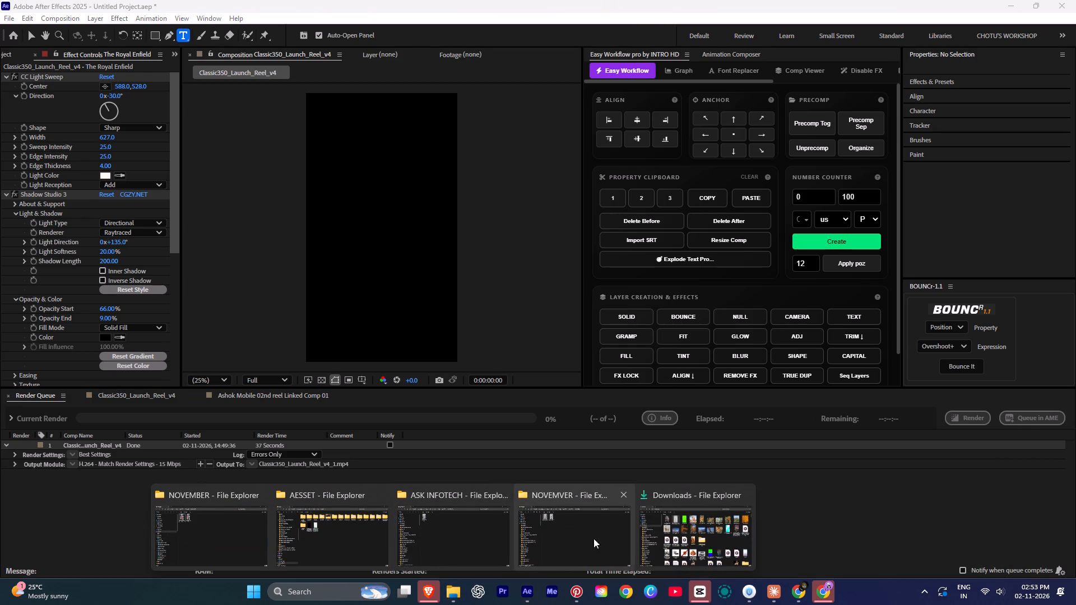
{"action": "left_click", "coordinate": [713, 516]}
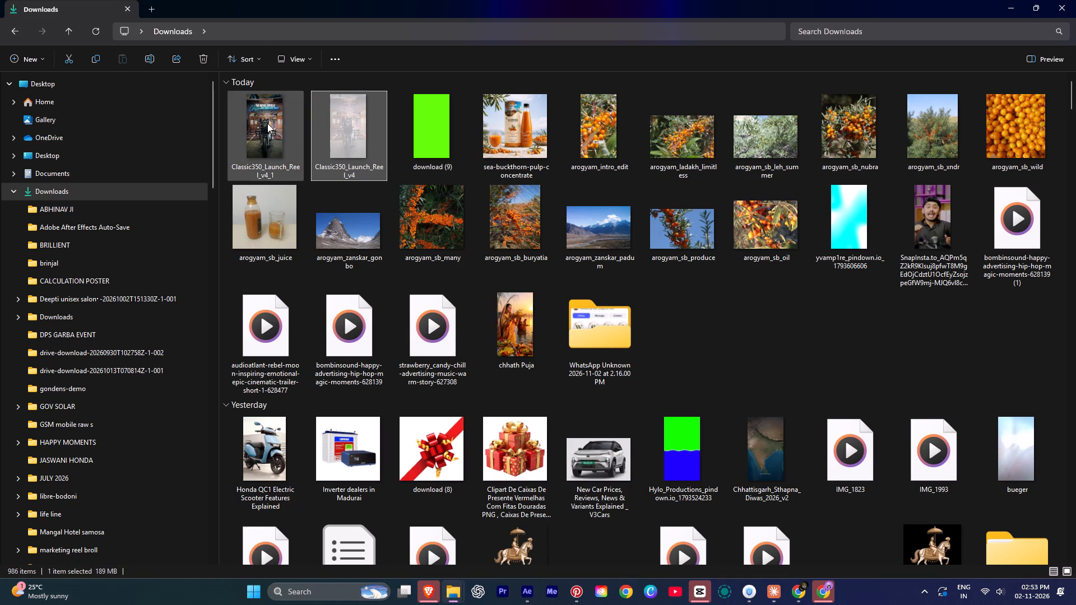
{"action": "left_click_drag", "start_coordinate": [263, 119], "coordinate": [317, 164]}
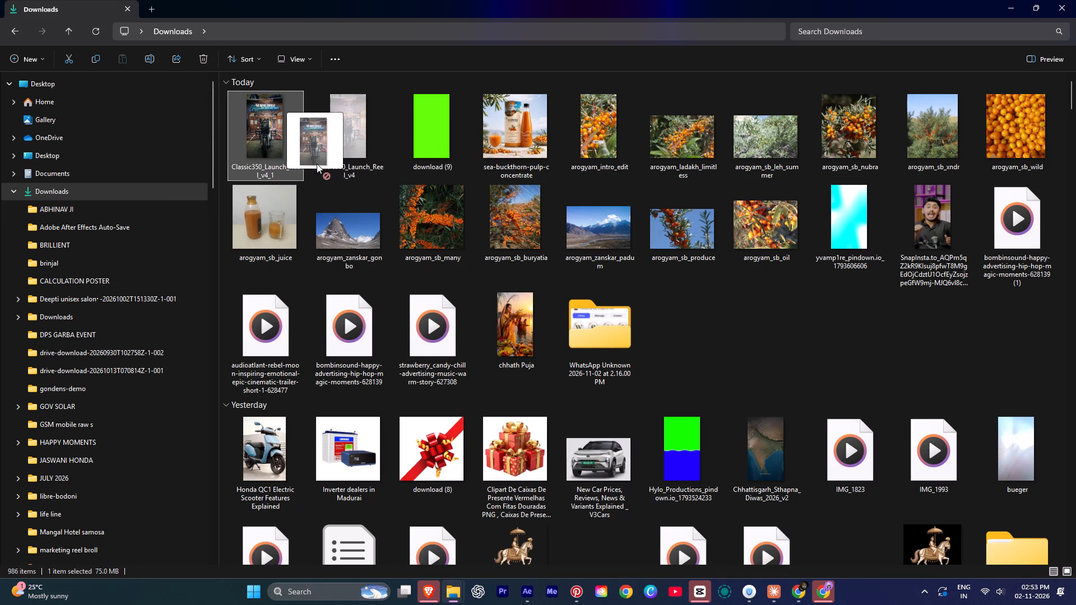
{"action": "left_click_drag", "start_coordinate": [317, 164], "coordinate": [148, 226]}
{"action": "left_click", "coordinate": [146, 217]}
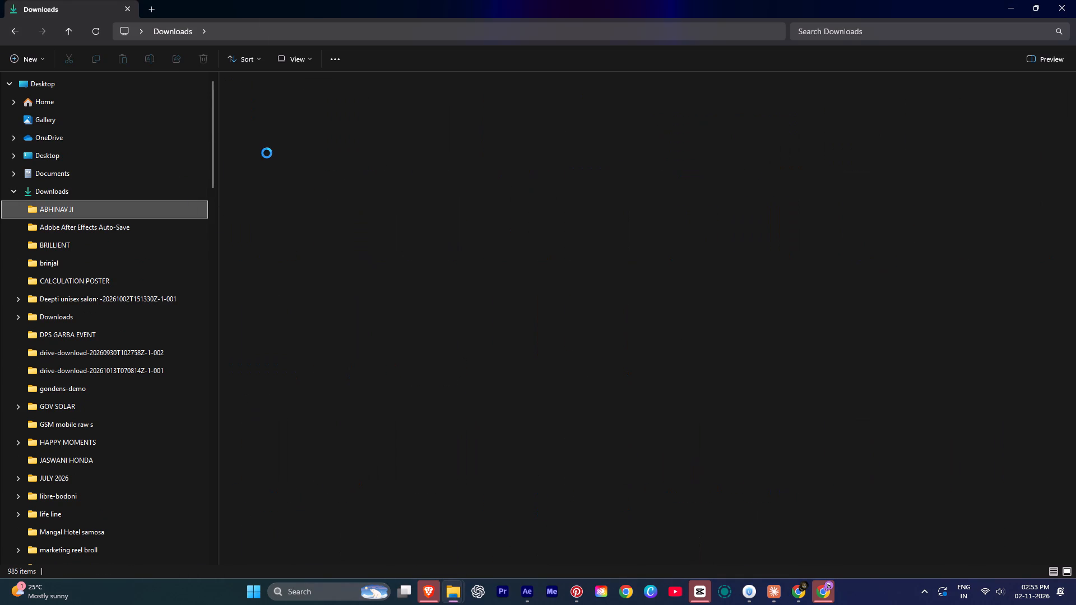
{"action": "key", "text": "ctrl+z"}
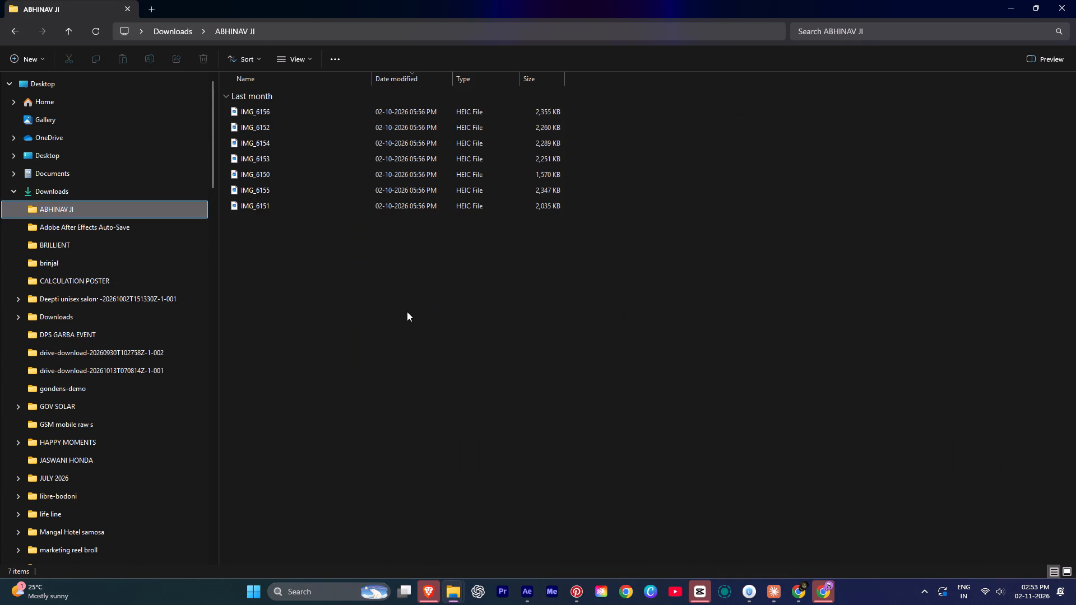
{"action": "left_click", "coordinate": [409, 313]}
Copy the rendered Classic350_Launch_Reel_v4_1 video from Downloads to the connected moto g85 5G phone's internal shared storage.
{"action": "left_click_drag", "start_coordinate": [275, 133], "coordinate": [258, 136]}
{"action": "scroll", "coordinate": [137, 249], "scroll_direction": "down", "scroll_amount": 7}
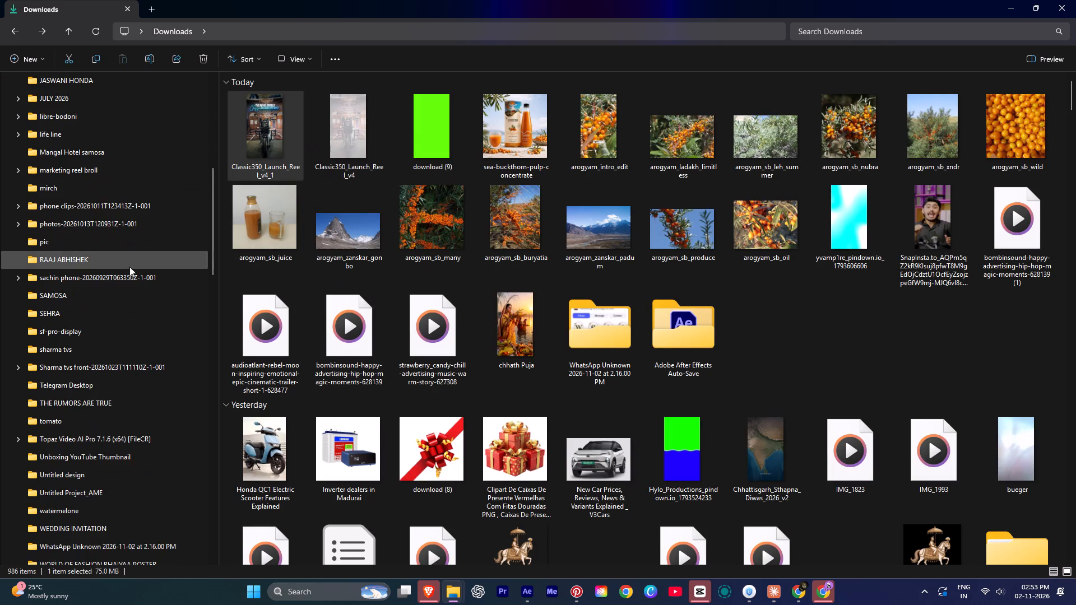
{"action": "scroll", "coordinate": [129, 268], "scroll_direction": "down", "scroll_amount": 7}
{"action": "left_click_drag", "start_coordinate": [273, 132], "coordinate": [106, 373]}
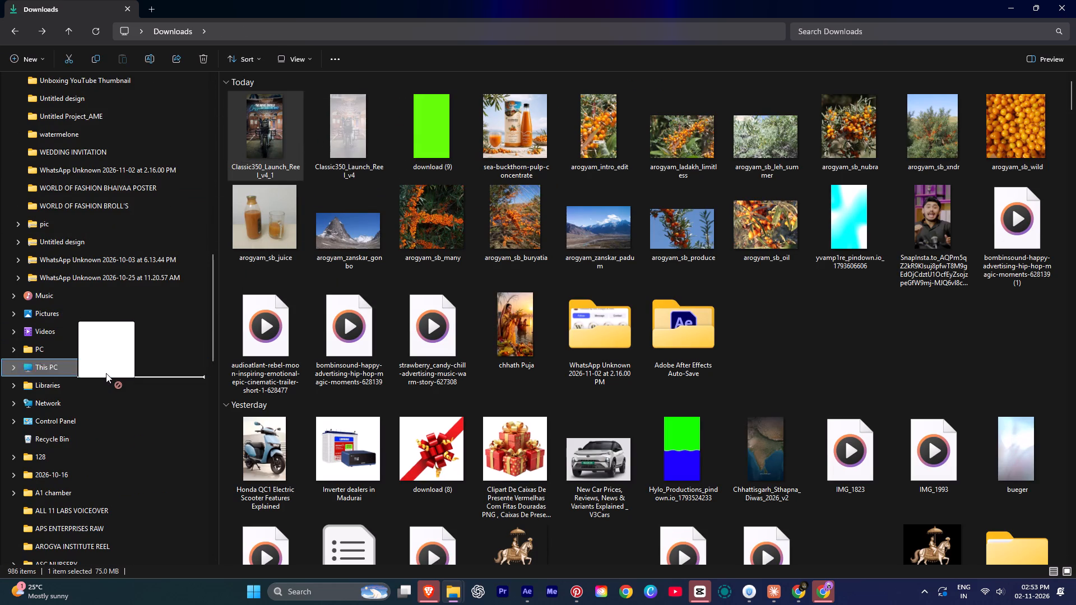
{"action": "left_click_drag", "start_coordinate": [106, 373], "coordinate": [103, 379]}
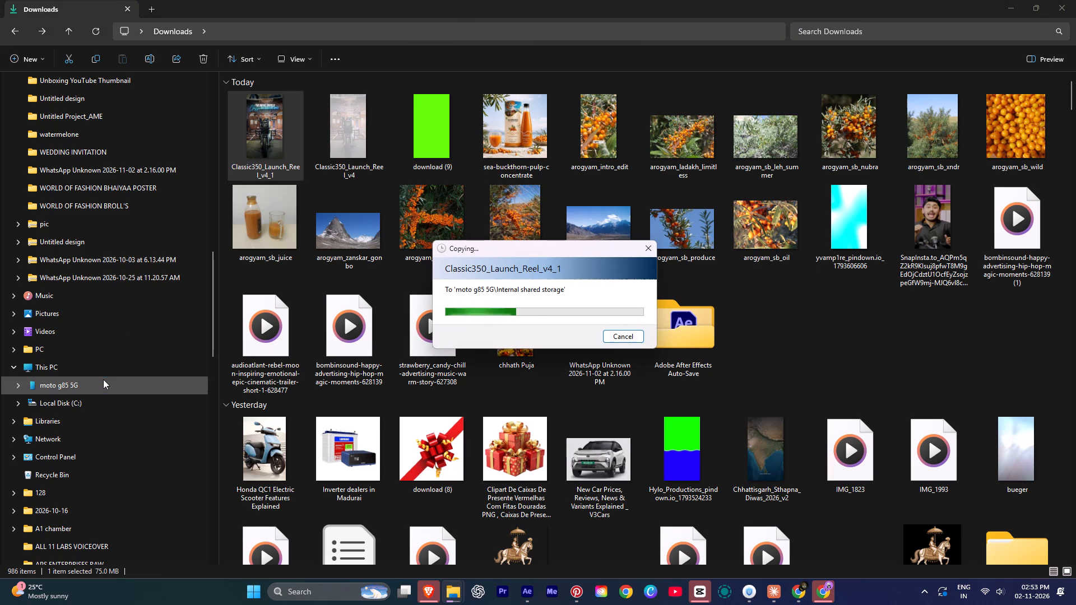
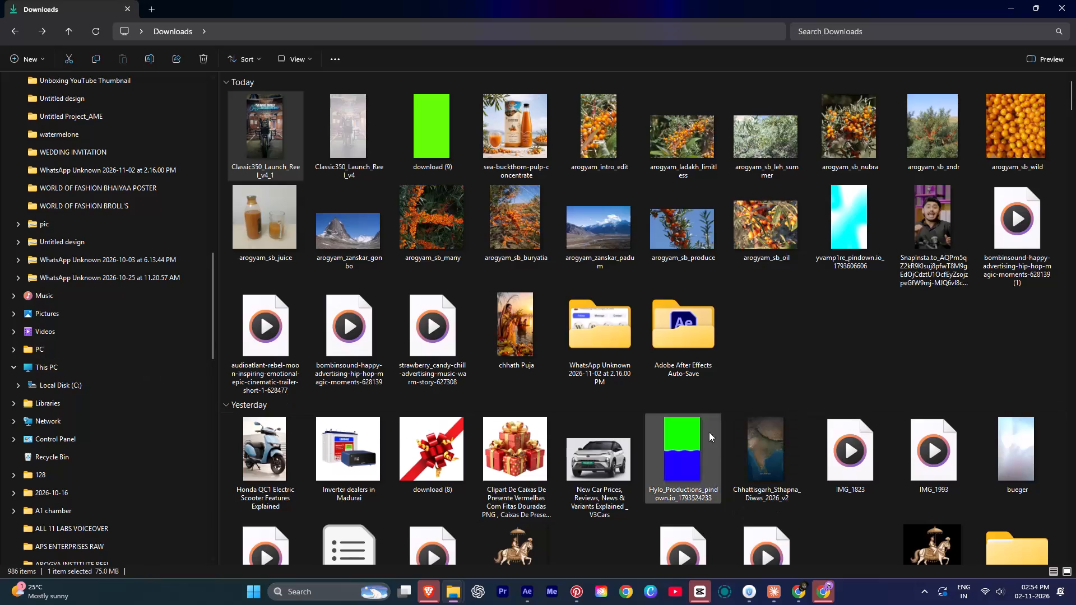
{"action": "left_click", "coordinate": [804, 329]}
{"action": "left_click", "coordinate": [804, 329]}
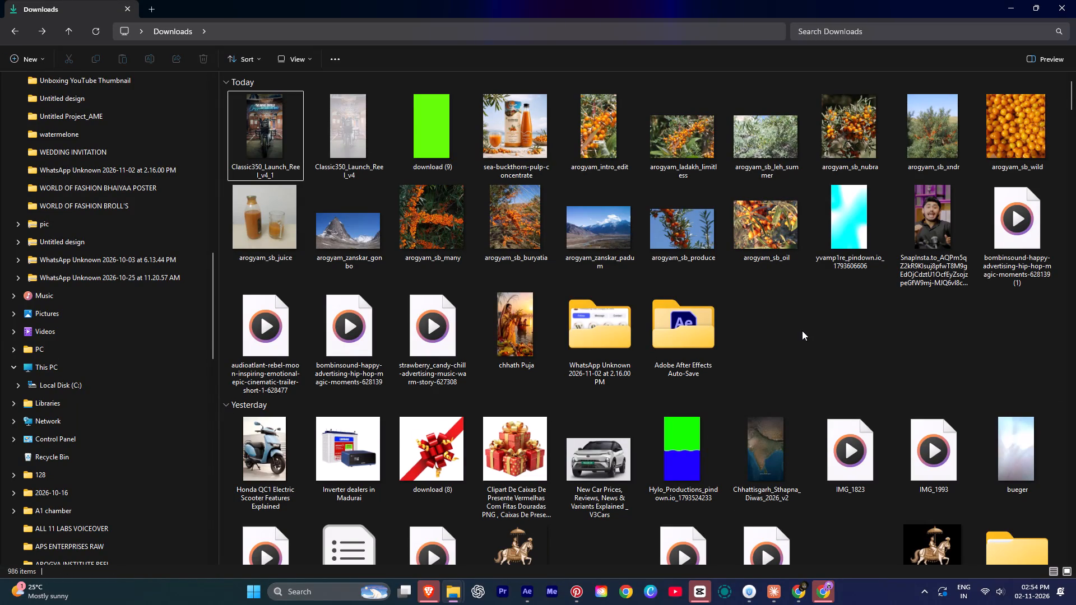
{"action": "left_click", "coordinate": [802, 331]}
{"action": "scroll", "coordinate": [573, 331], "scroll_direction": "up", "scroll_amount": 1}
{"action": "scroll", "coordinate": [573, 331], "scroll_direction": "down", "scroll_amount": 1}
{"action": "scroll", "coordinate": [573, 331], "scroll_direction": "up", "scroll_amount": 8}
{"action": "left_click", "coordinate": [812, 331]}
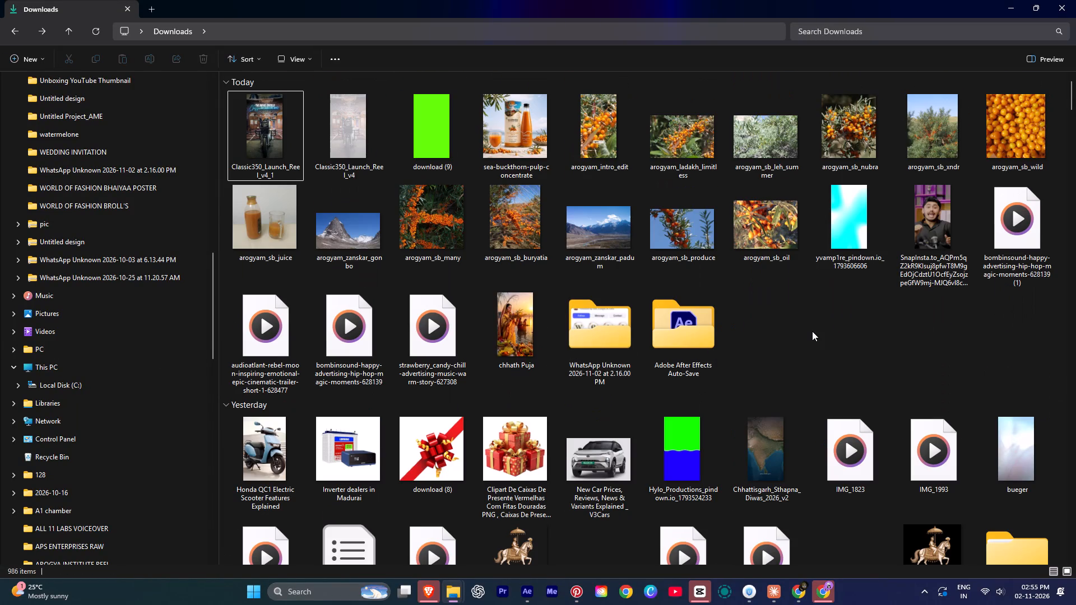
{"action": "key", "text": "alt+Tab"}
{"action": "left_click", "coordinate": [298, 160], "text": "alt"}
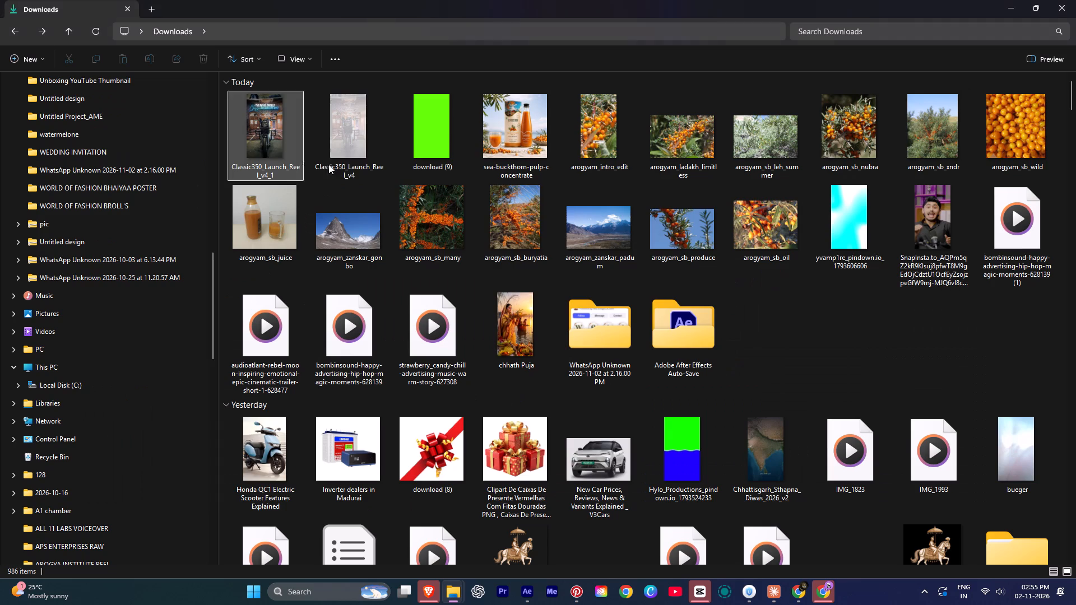
Switch to After Effects and review the Classic350_Launch_Reel_v4 composition by scrubbing its timeline to about 17 seconds.
{"action": "key", "text": "alt+Tab"}
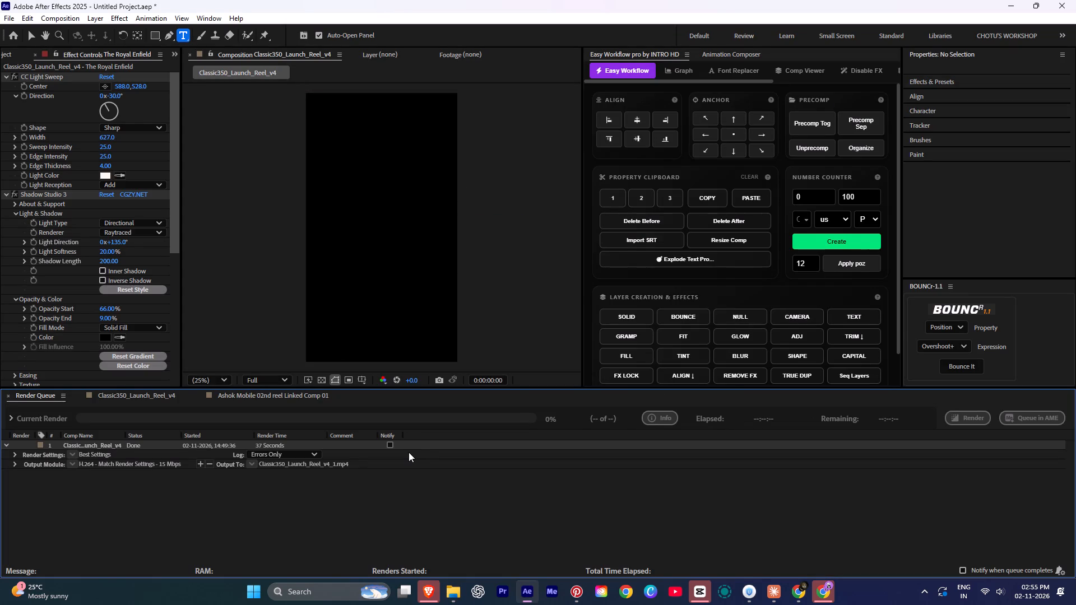
{"action": "key", "text": "v"}
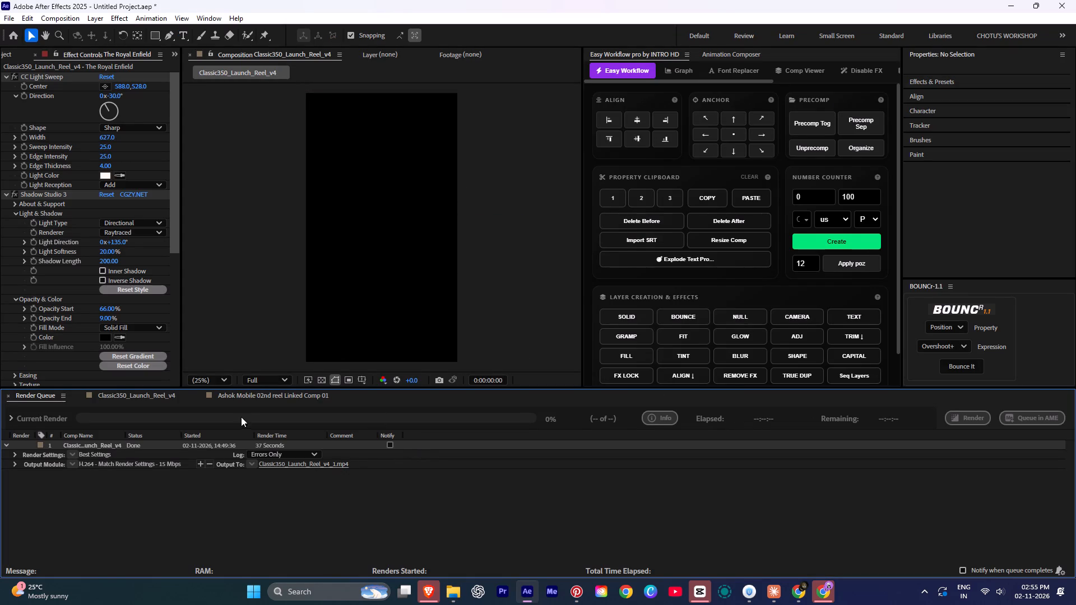
{"action": "left_click", "coordinate": [118, 398]}
{"action": "left_click_drag", "start_coordinate": [449, 409], "coordinate": [473, 418]}
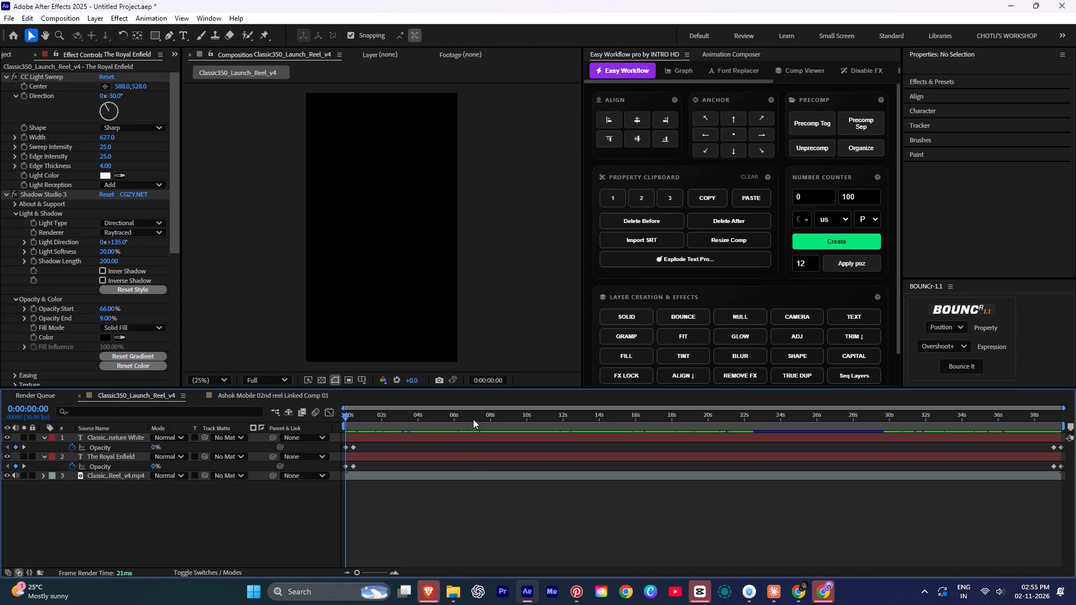
{"action": "left_click", "coordinate": [473, 419]}
{"action": "left_click_drag", "start_coordinate": [478, 419], "coordinate": [672, 441]}
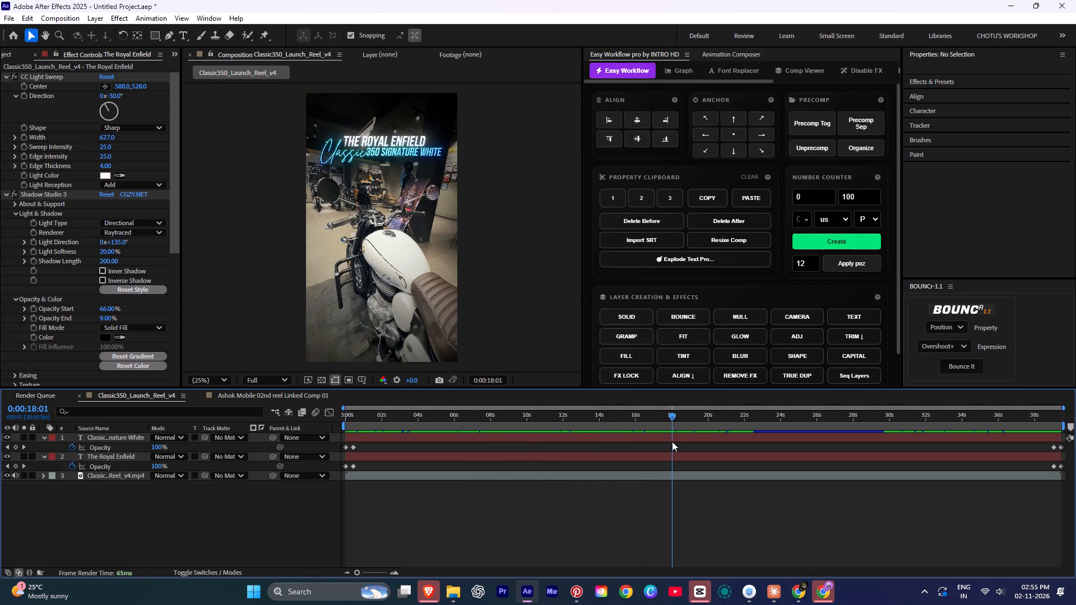
{"action": "left_click_drag", "start_coordinate": [672, 441], "coordinate": [666, 442]}
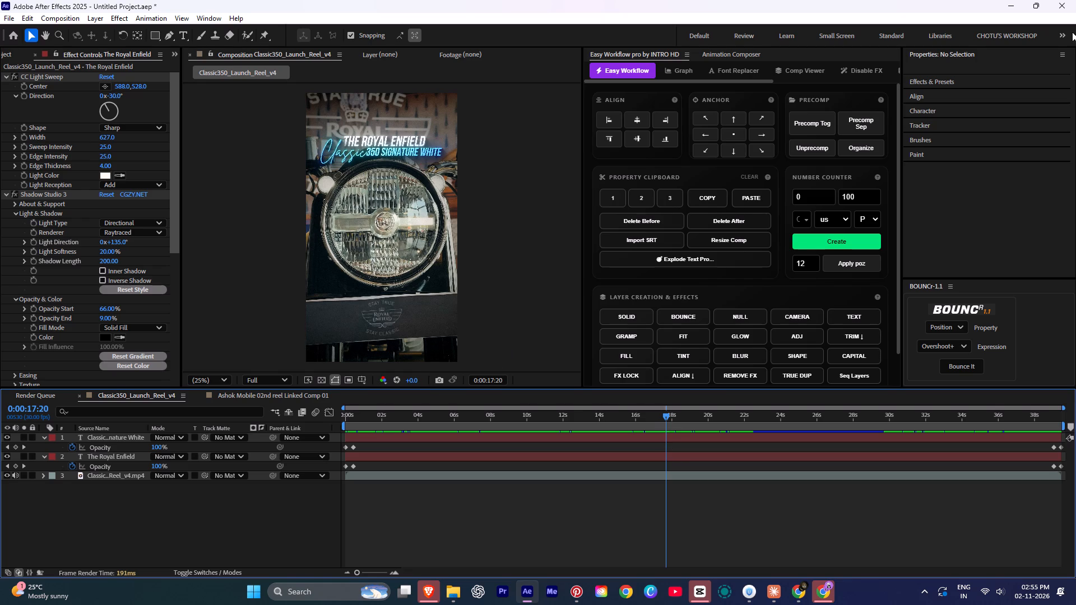
Close After Effects and save the project in the ae sachin motr folder, keeping the suggested file name.
{"action": "left_click", "coordinate": [1058, 8]}
{"action": "left_click", "coordinate": [521, 324]}
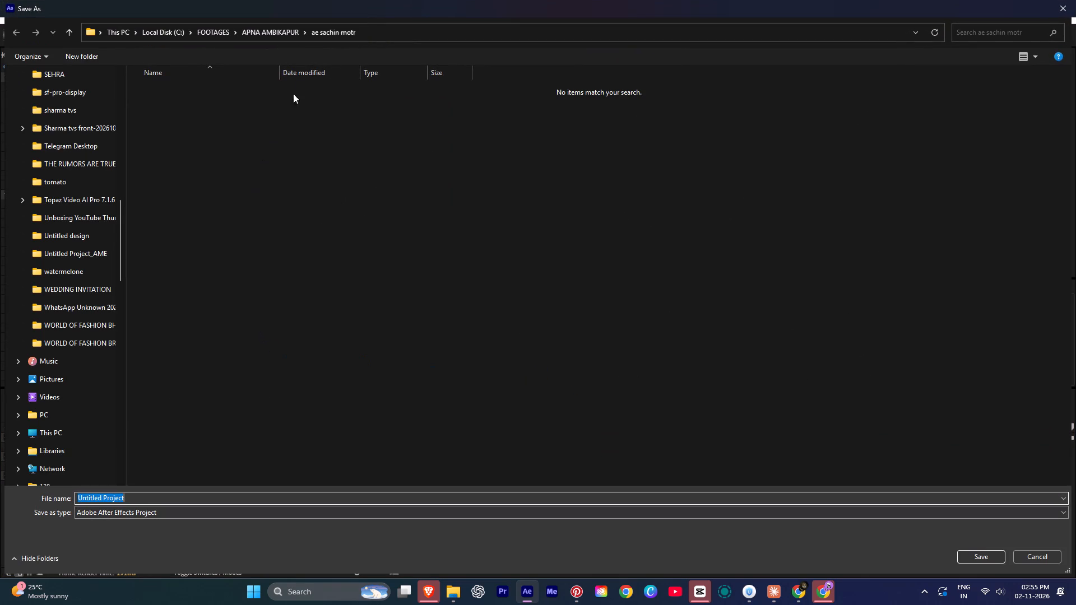
{"action": "left_click", "coordinate": [984, 555]}
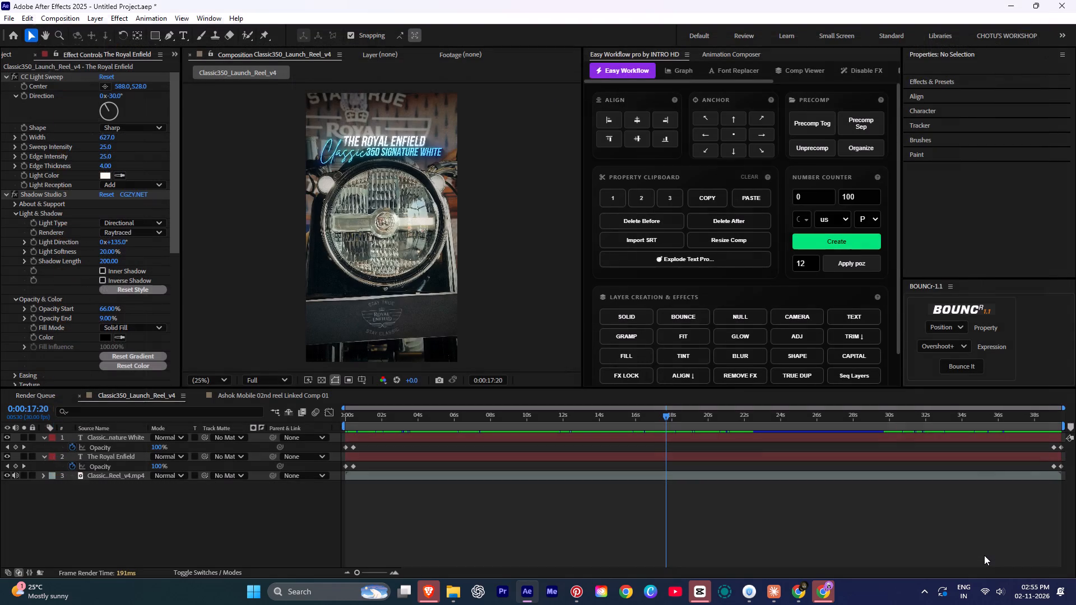
{"action": "left_click", "coordinate": [773, 523]}
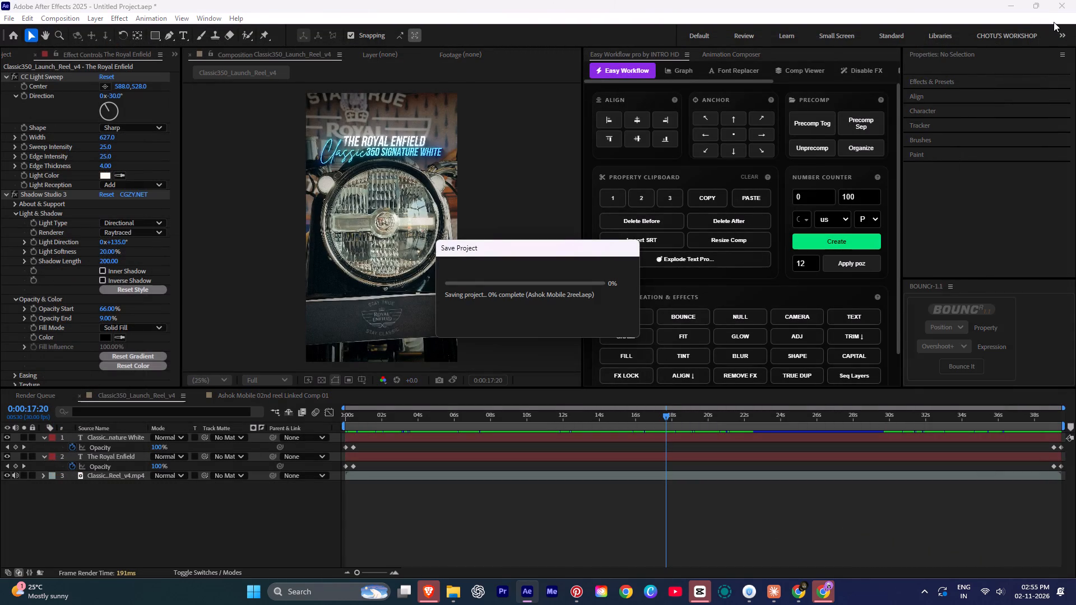
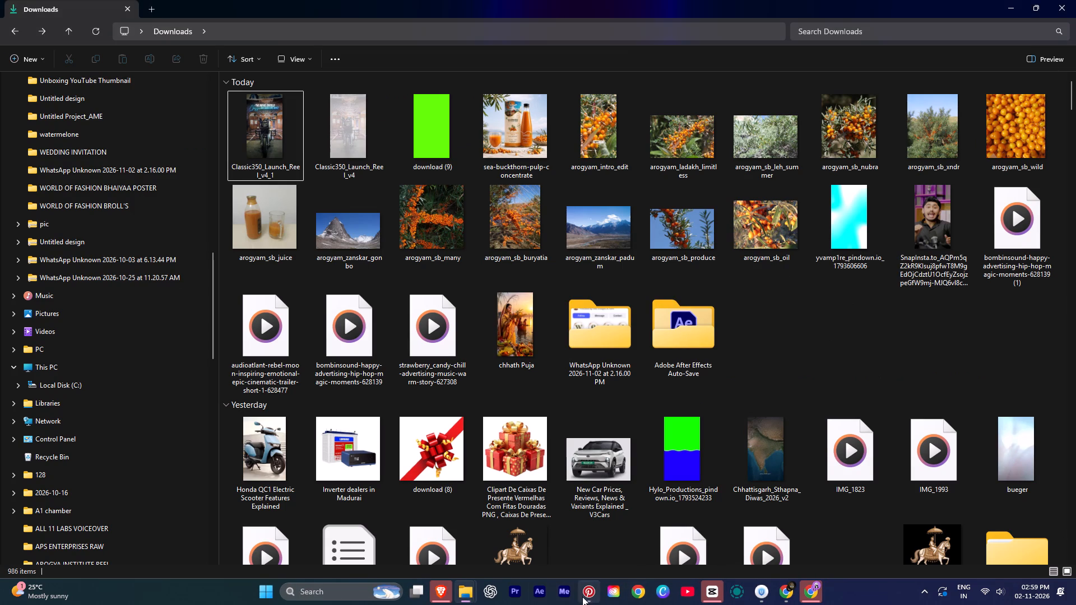
Launch After Effects and reopen the most recent Untitled Project, dismissing the disk cache and Deep Glow 2 messages.
{"action": "left_click", "coordinate": [535, 593]}
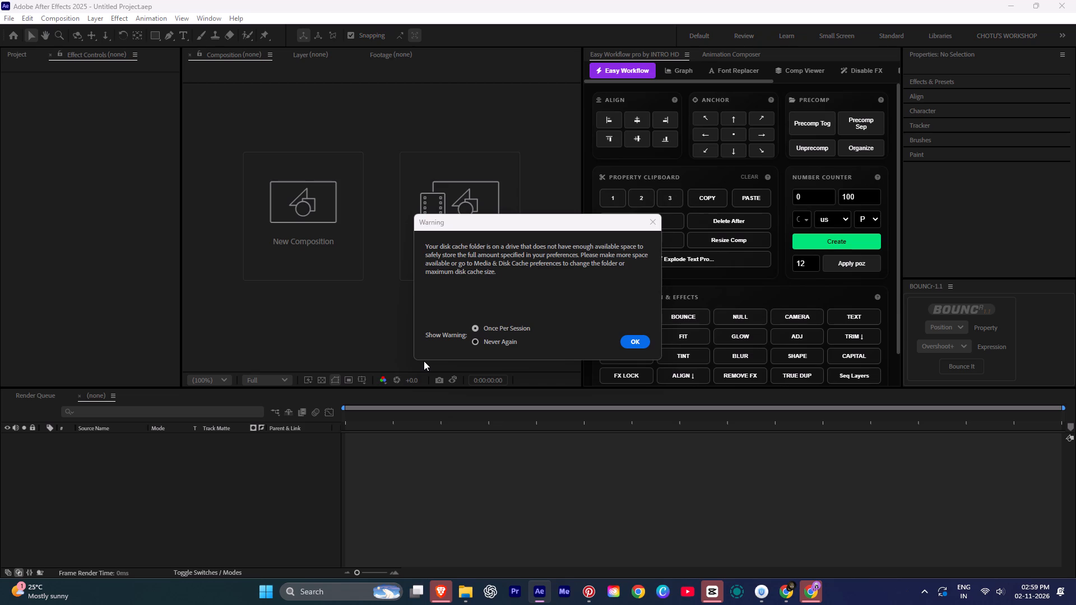
{"action": "left_click", "coordinate": [645, 341]}
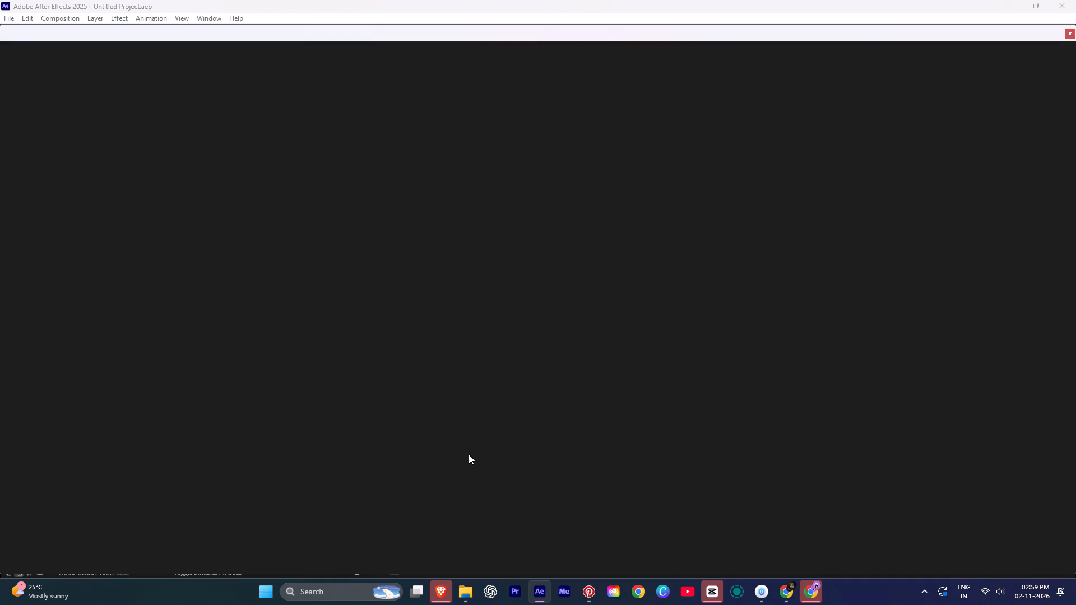
{"action": "left_click", "coordinate": [108, 414]}
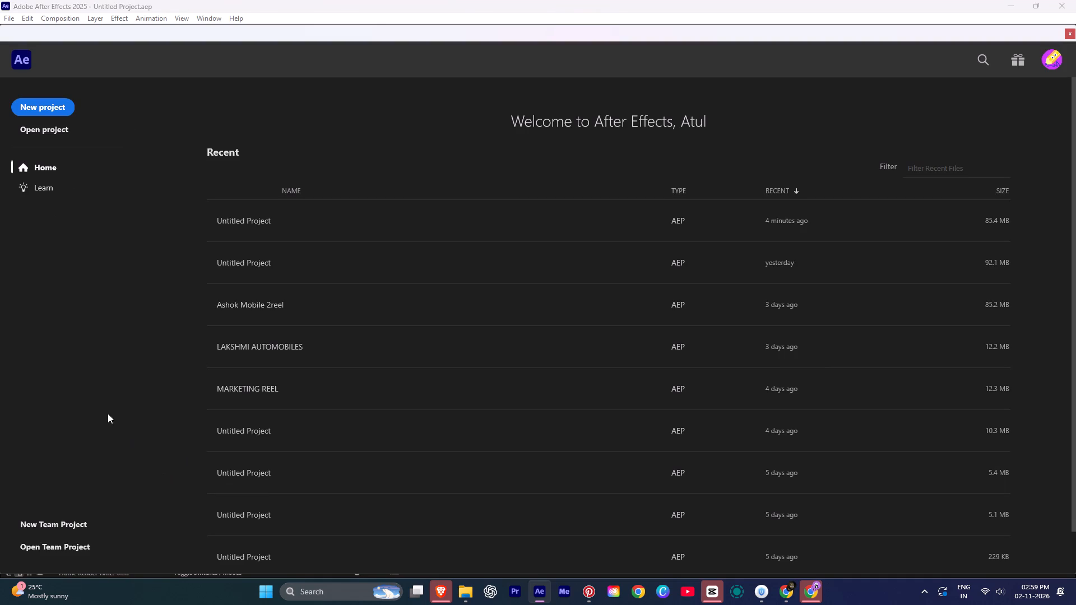
{"action": "left_click", "coordinate": [309, 238]}
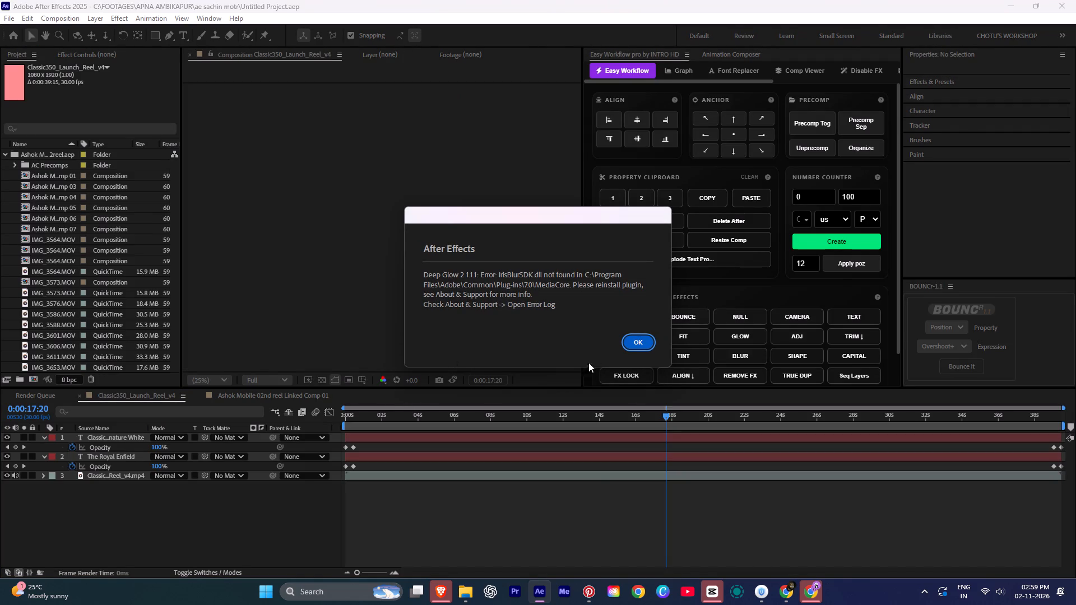
{"action": "left_click", "coordinate": [640, 341]}
{"action": "left_click", "coordinate": [637, 349]}
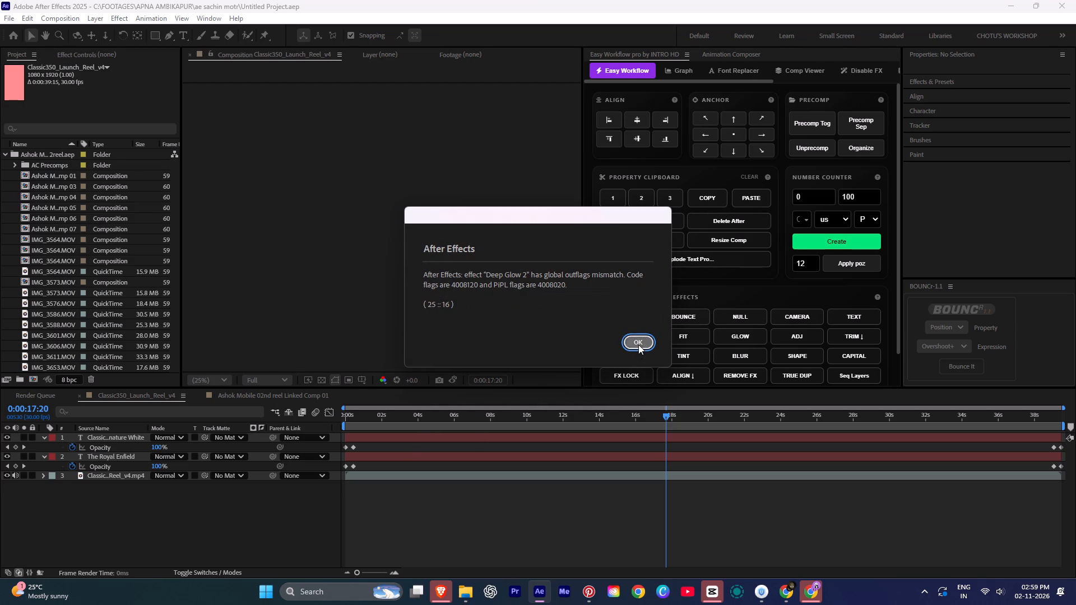
{"action": "left_click", "coordinate": [638, 345]}
Review the first three seconds of the Classic350_Launch_Reel_v4 composition, checking how the title text fades in over the footage.
{"action": "left_click", "coordinate": [484, 415]}
{"action": "left_click_drag", "start_coordinate": [481, 417], "coordinate": [350, 416]}
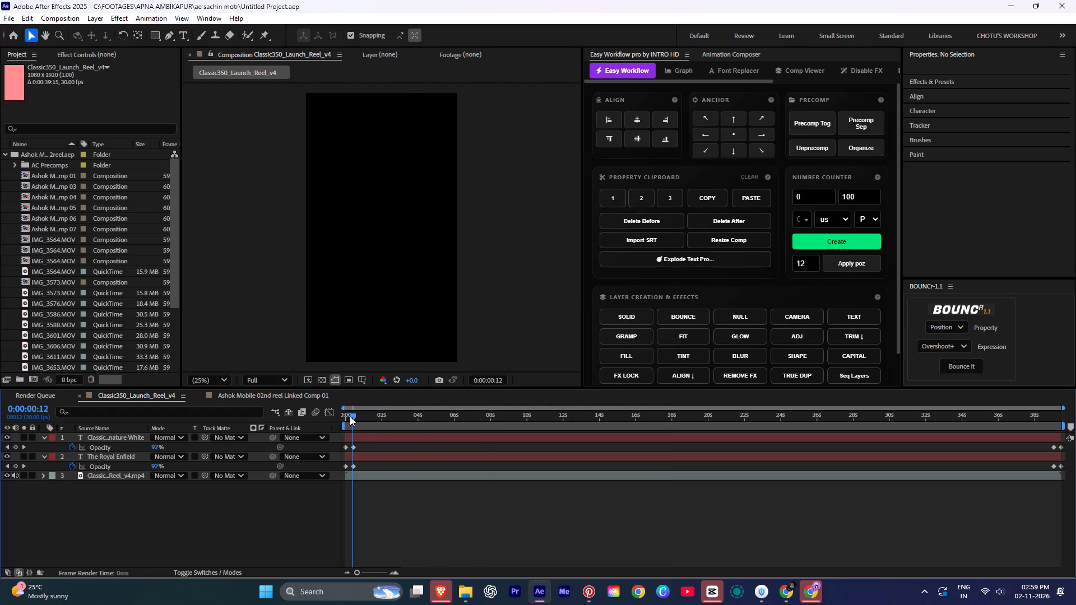
{"action": "left_click_drag", "start_coordinate": [350, 416], "coordinate": [346, 415]}
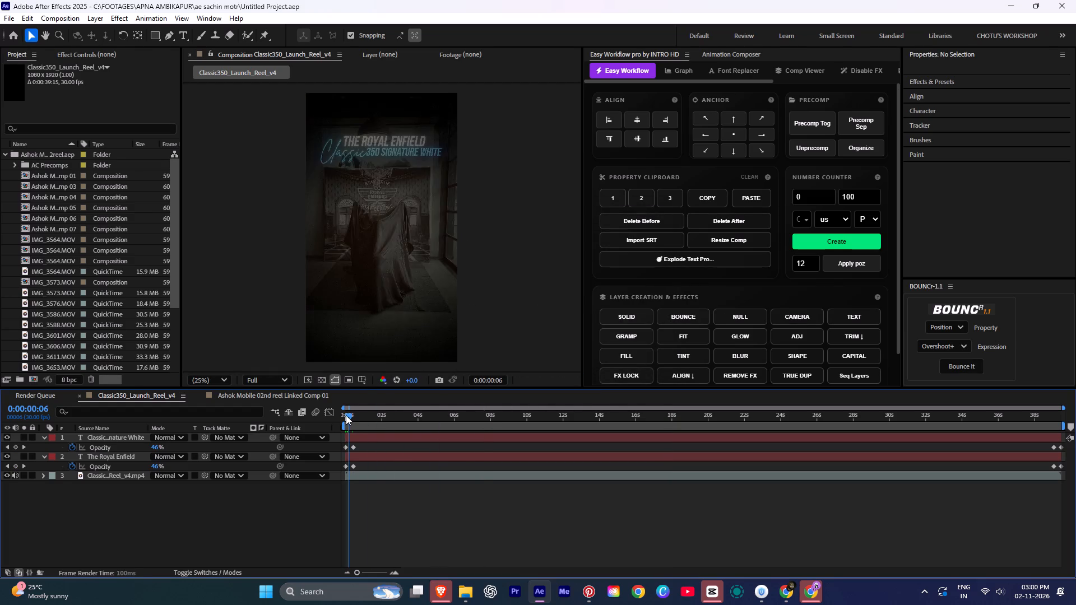
{"action": "left_click_drag", "start_coordinate": [346, 415], "coordinate": [395, 431]}
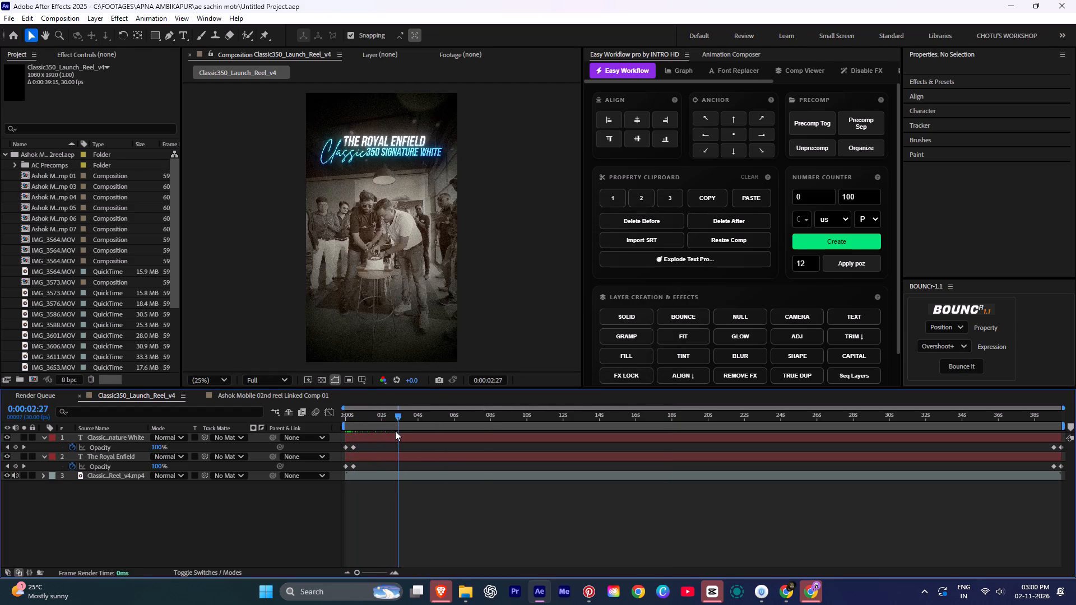
{"action": "left_click_drag", "start_coordinate": [395, 431], "coordinate": [370, 446]}
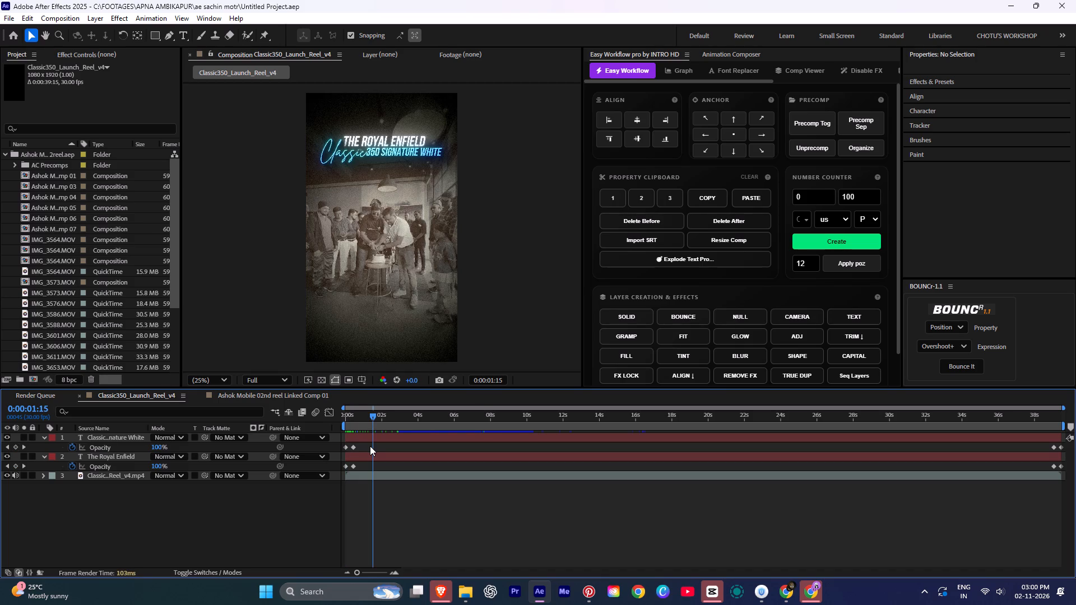
{"action": "left_click_drag", "start_coordinate": [370, 422], "coordinate": [316, 430]}
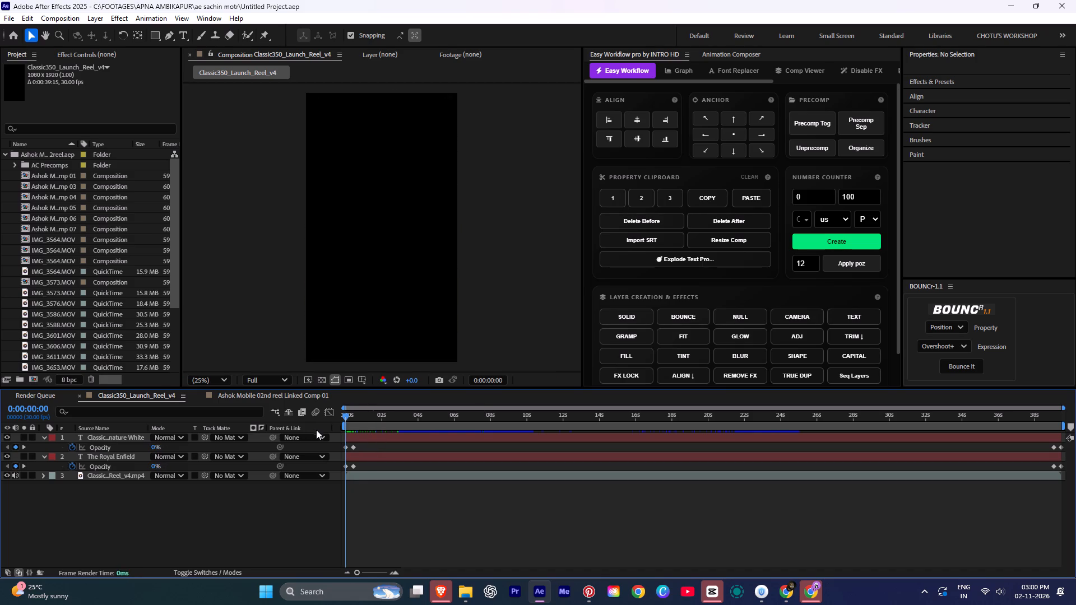
{"action": "left_click_drag", "start_coordinate": [316, 430], "coordinate": [360, 448]}
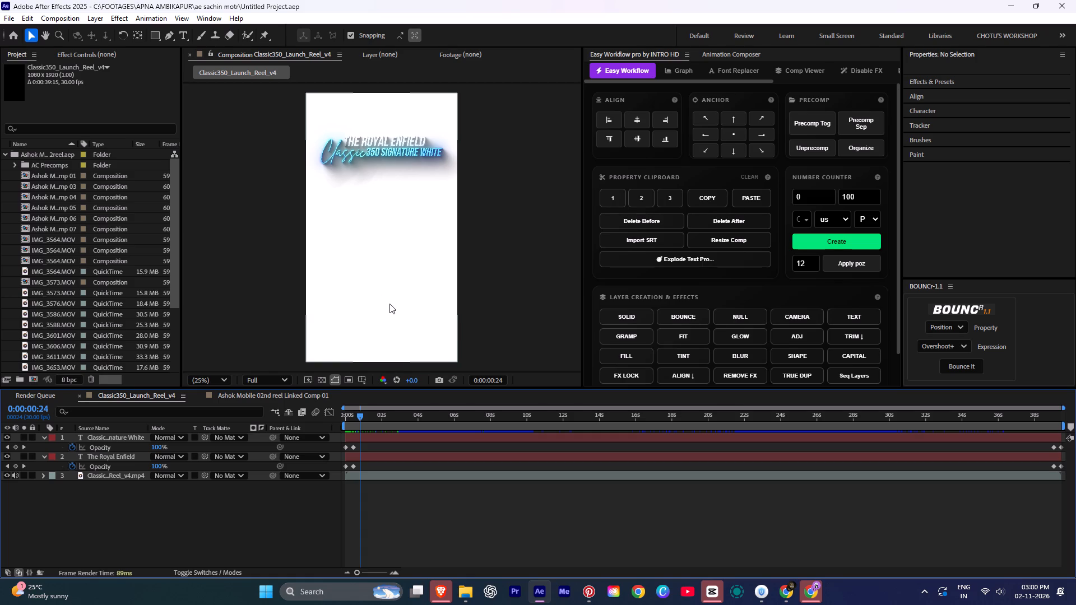
{"action": "left_click", "coordinate": [361, 419]}
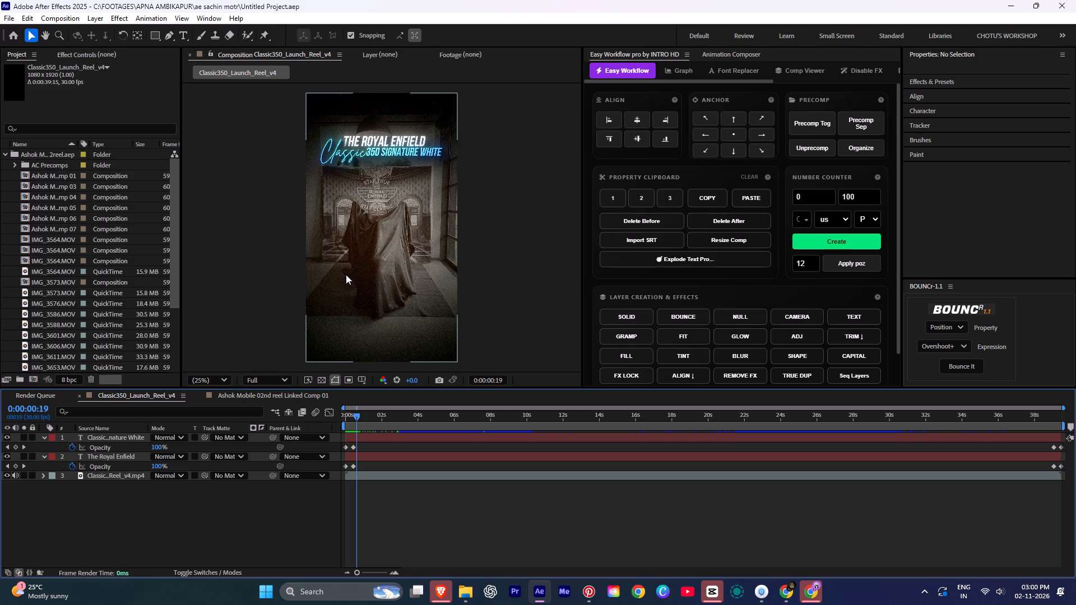
{"action": "left_click_drag", "start_coordinate": [353, 408], "coordinate": [287, 423]}
{"action": "left_click_drag", "start_coordinate": [349, 410], "coordinate": [310, 417]}
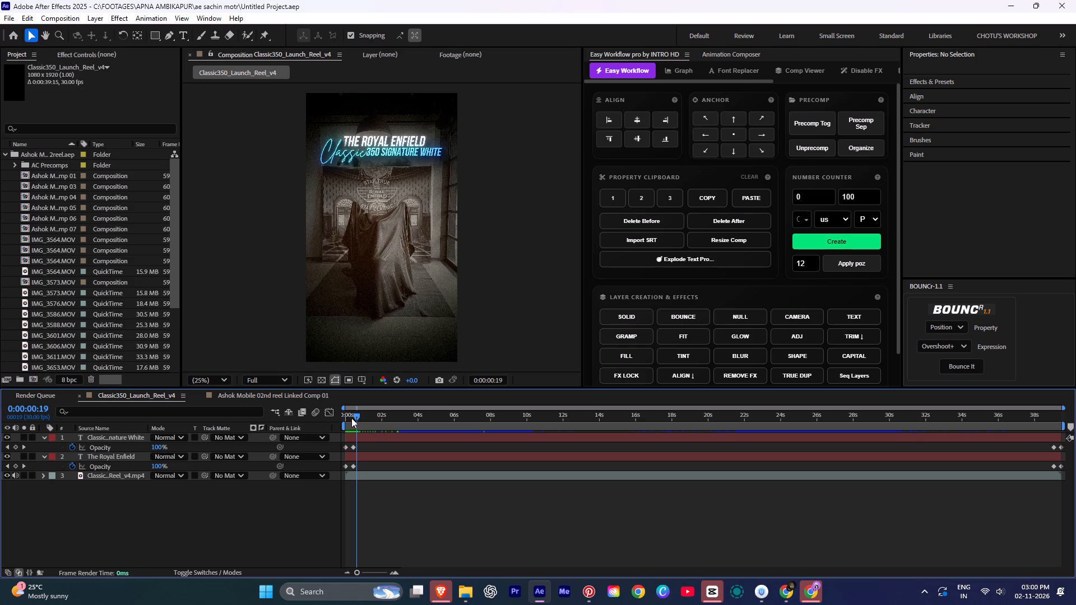
{"action": "left_click_drag", "start_coordinate": [355, 418], "coordinate": [337, 418]}
Duplicate The Royal Enfield text layer and bring the copy to the top of the layer stack.
{"action": "left_click", "coordinate": [366, 439]}
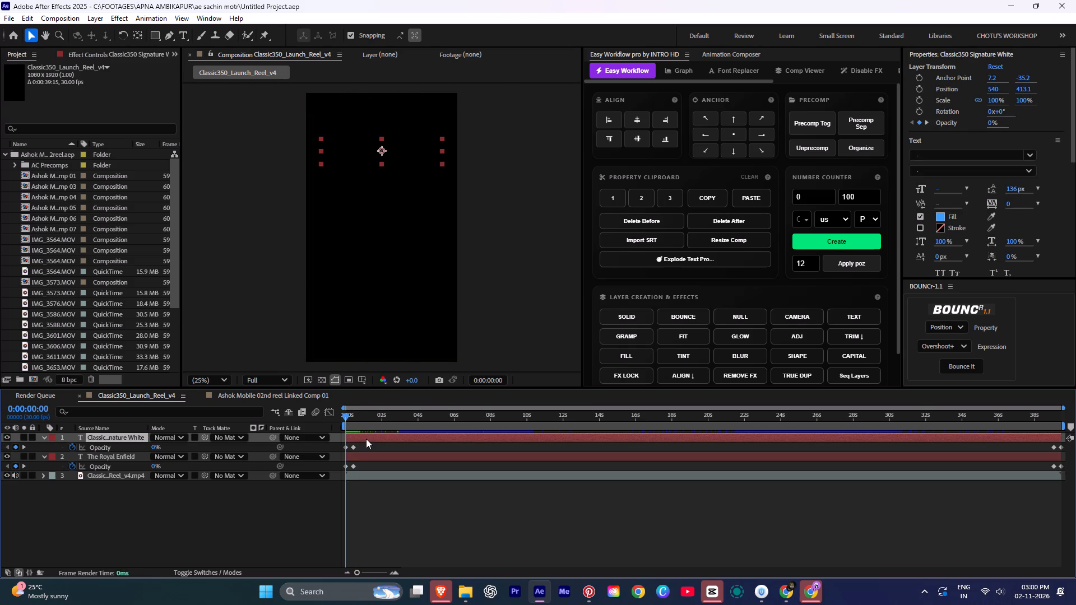
{"action": "left_click_drag", "start_coordinate": [368, 424], "coordinate": [386, 426], "text": "ctrl"}
{"action": "left_click", "coordinate": [385, 452]}
{"action": "key", "text": "ctrl+c"}
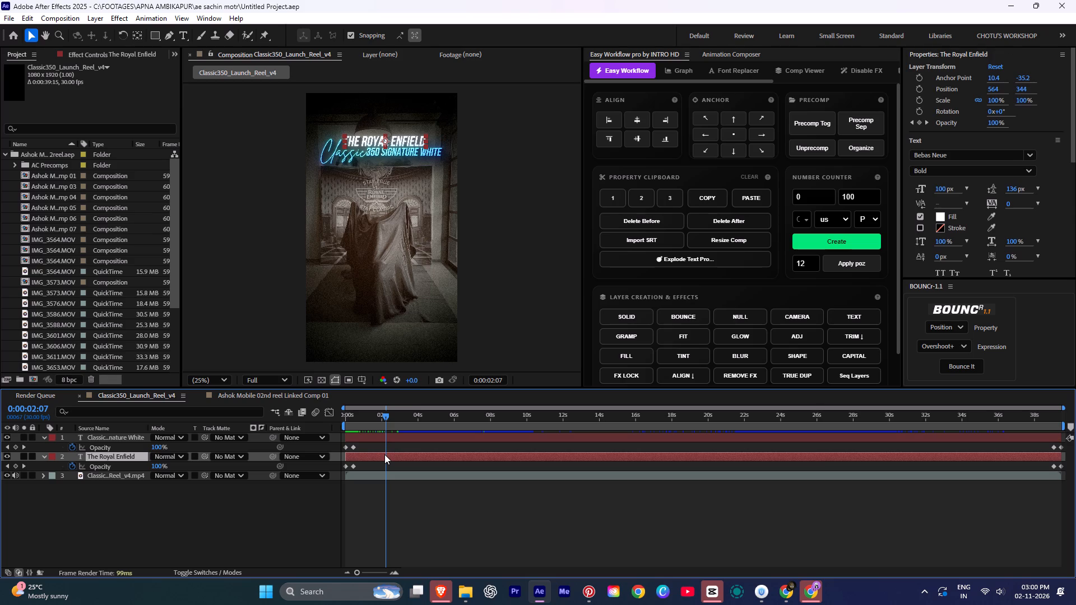
{"action": "key", "text": "ctrl+d"}
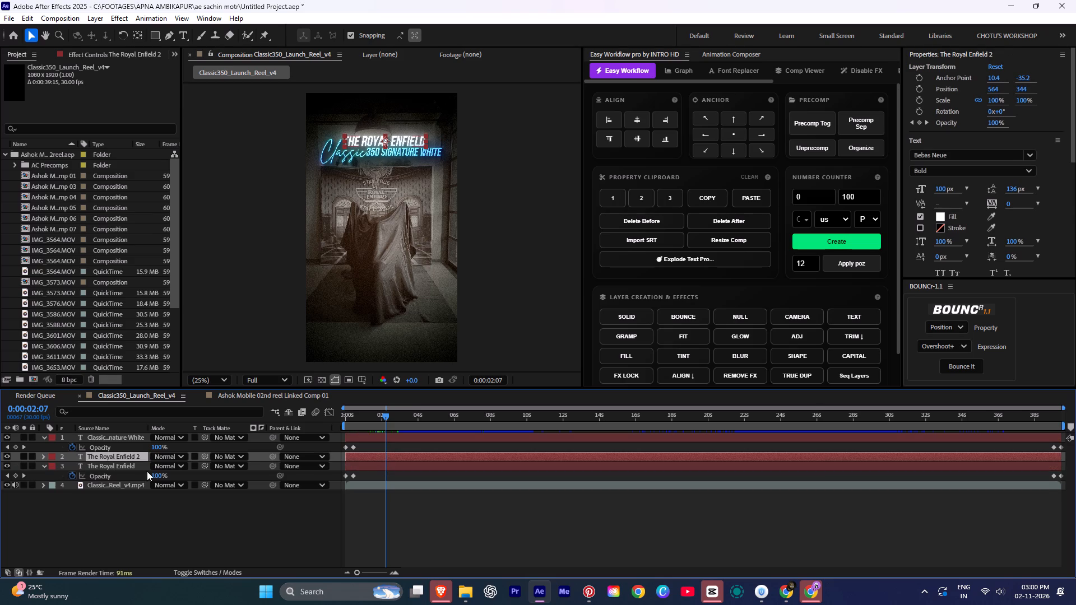
{"action": "key", "text": "ctrl+bracketright"}
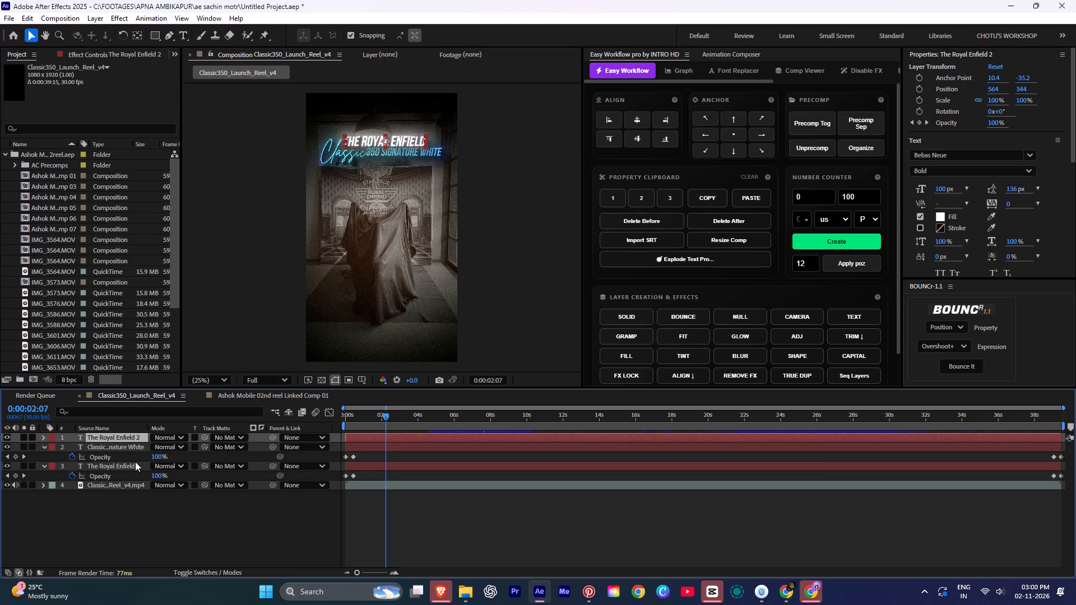
At about 4 seconds, lower the duplicated The Royal Enfield text to a vertical position of 1578, keeping its horizontal position.
{"action": "left_click_drag", "start_coordinate": [384, 420], "coordinate": [418, 426]}
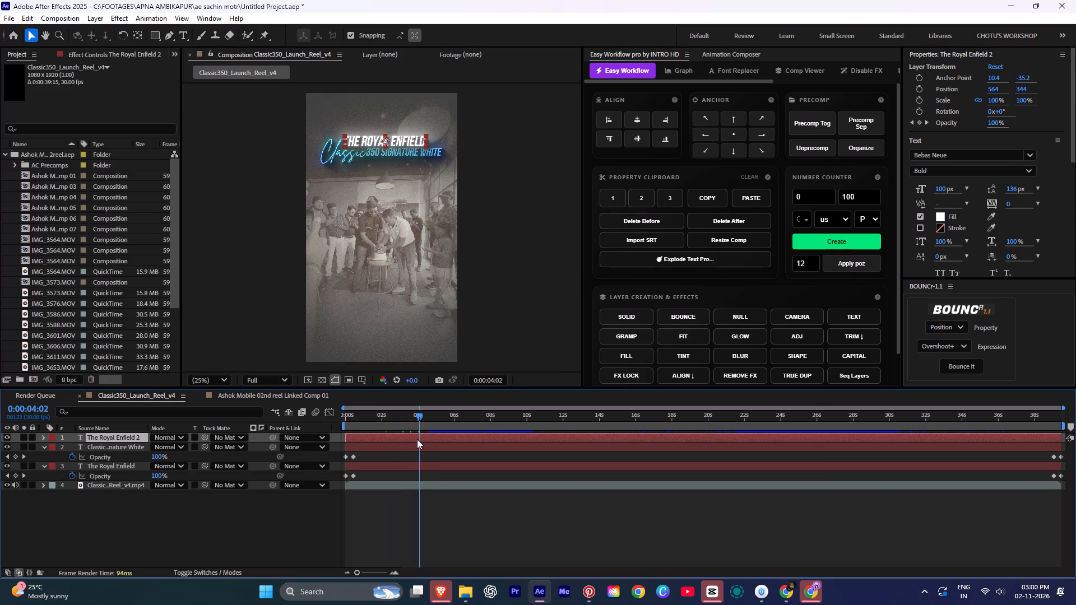
{"action": "left_click", "coordinate": [416, 438]}
{"action": "left_click_drag", "start_coordinate": [1021, 90], "coordinate": [964, 598]}
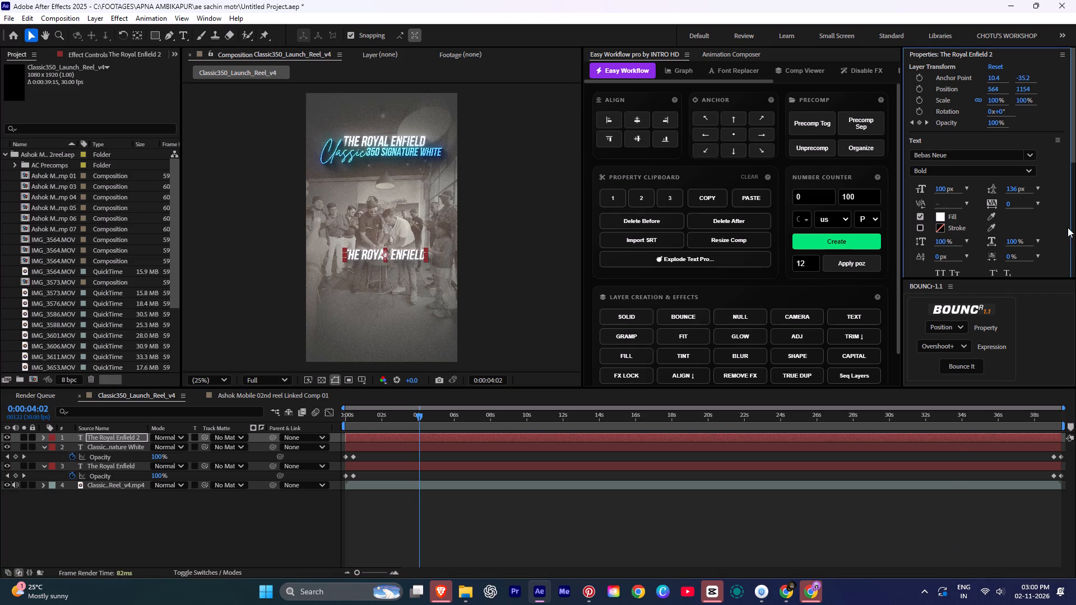
{"action": "left_click_drag", "start_coordinate": [1023, 89], "coordinate": [1007, 241]}
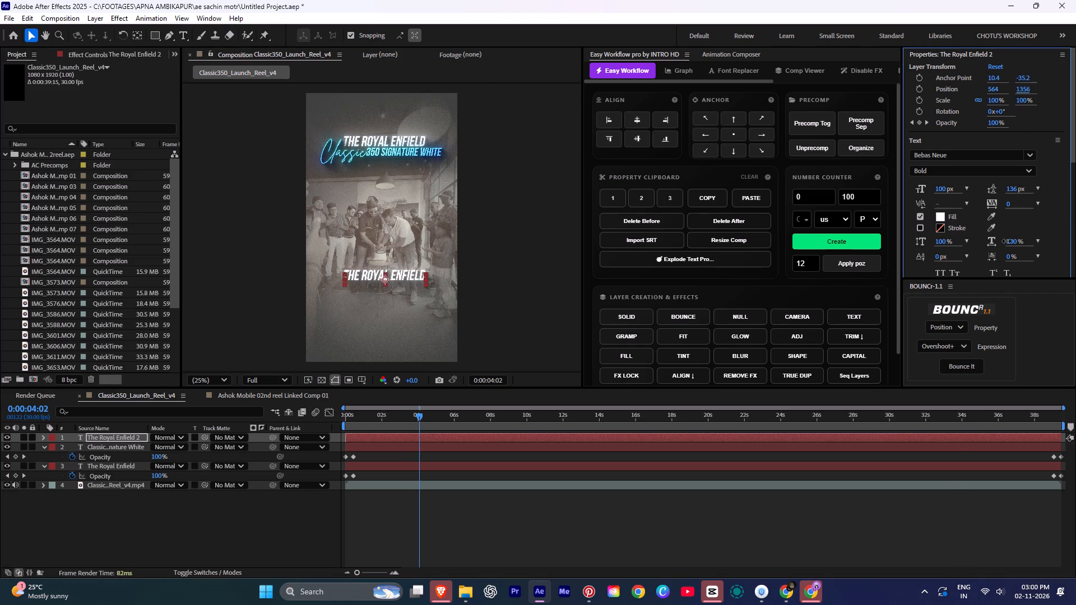
{"action": "left_click_drag", "start_coordinate": [1007, 241], "coordinate": [996, 357]}
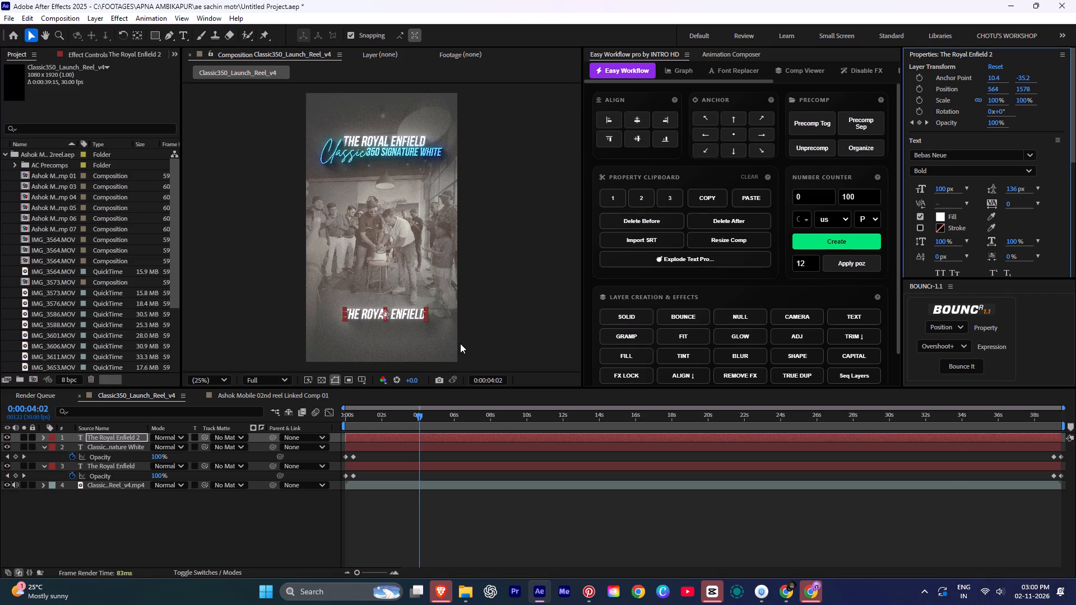
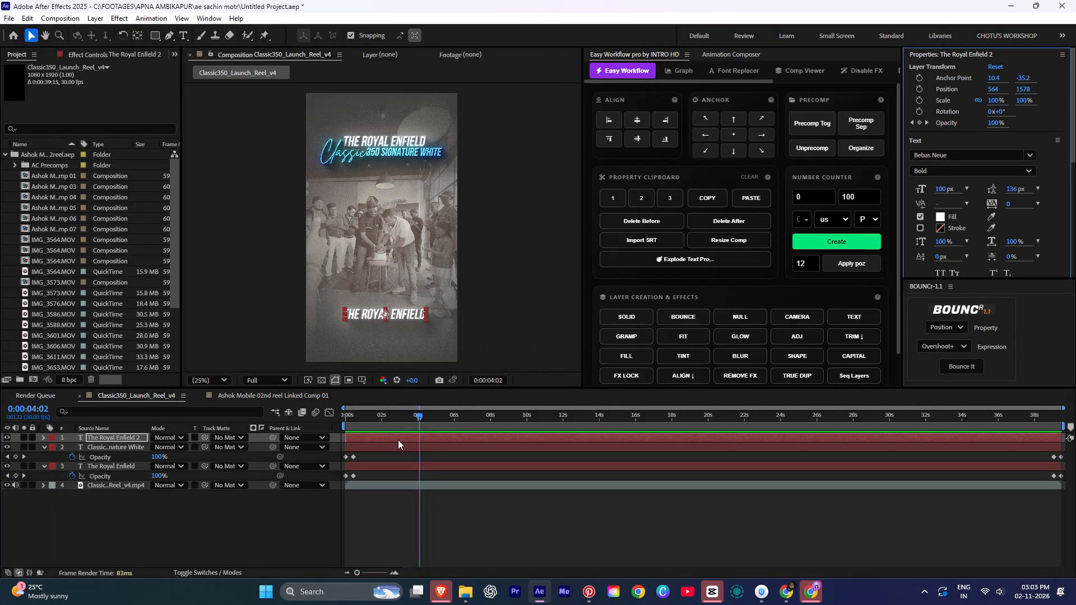
Switch from After Effects to the Downloads folder in File Explorer, passing through the signature classic 350 search results in Chrome.
{"action": "key", "text": "alt+Tab"}
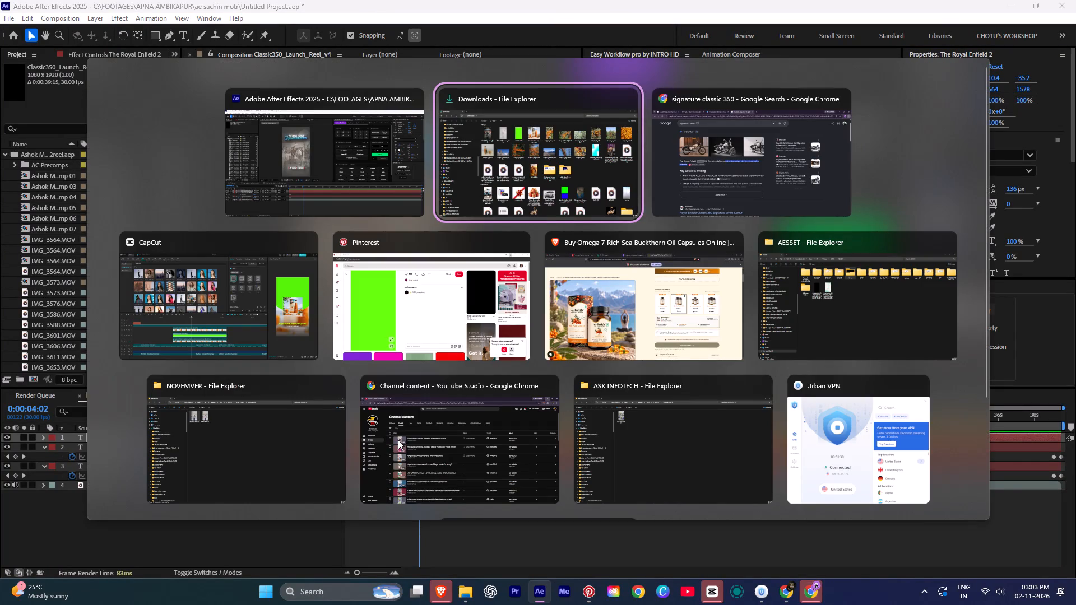
{"action": "key", "text": "alt+Tab"}
{"action": "key", "text": "alt+Tab"}
{"action": "key", "text": "alt+Tab"}
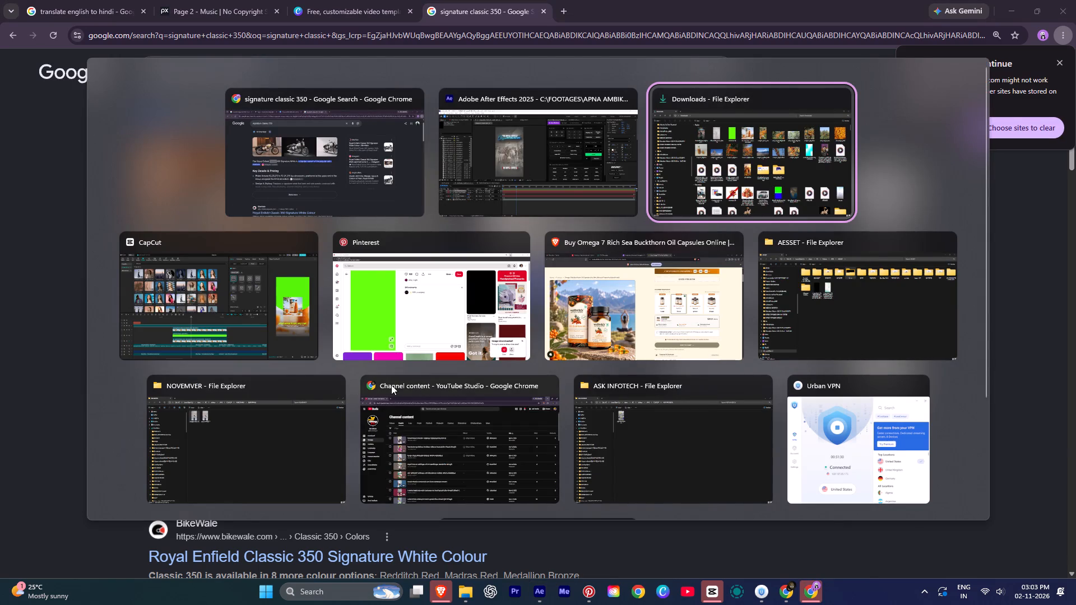
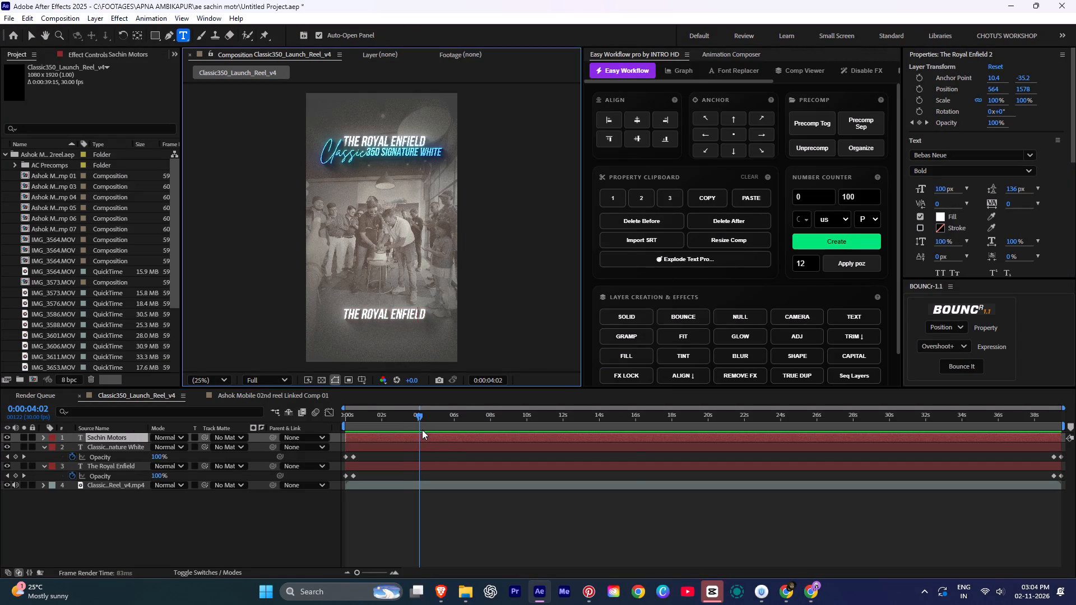
Replace the text of the duplicated lower title with the copied wording Sachin Motors.
{"action": "double_click", "coordinate": [421, 436]}
{"action": "key", "text": "ctrl+v"}
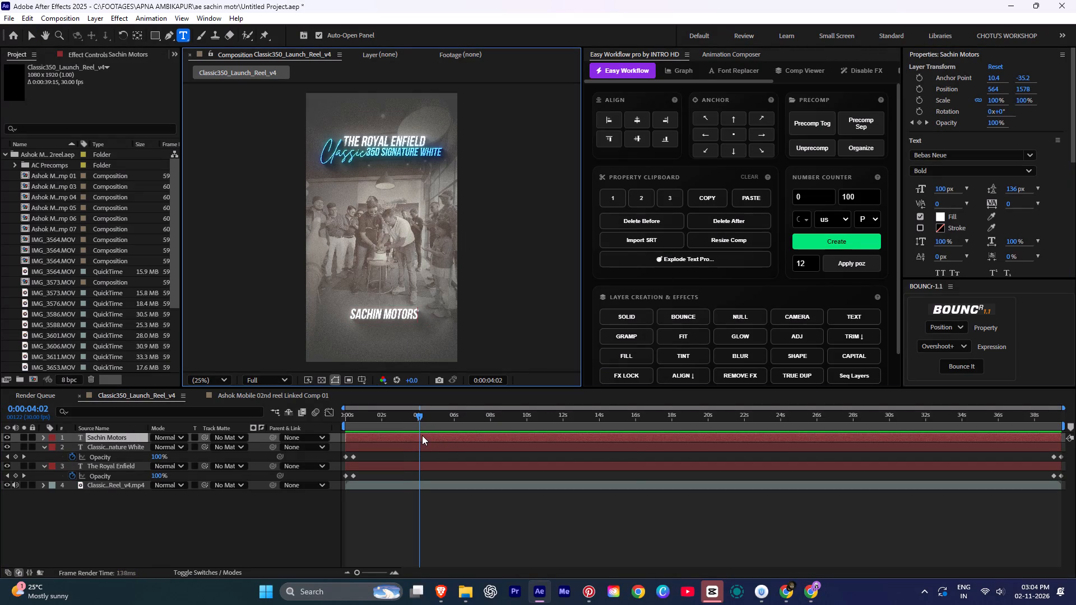
Duplicate the Sachin Motors text layer, keep the new top copy selected, and move the current time to 0:00:01:12.
{"action": "left_click_drag", "start_coordinate": [411, 418], "coordinate": [360, 430]}
{"action": "left_click", "coordinate": [361, 450]}
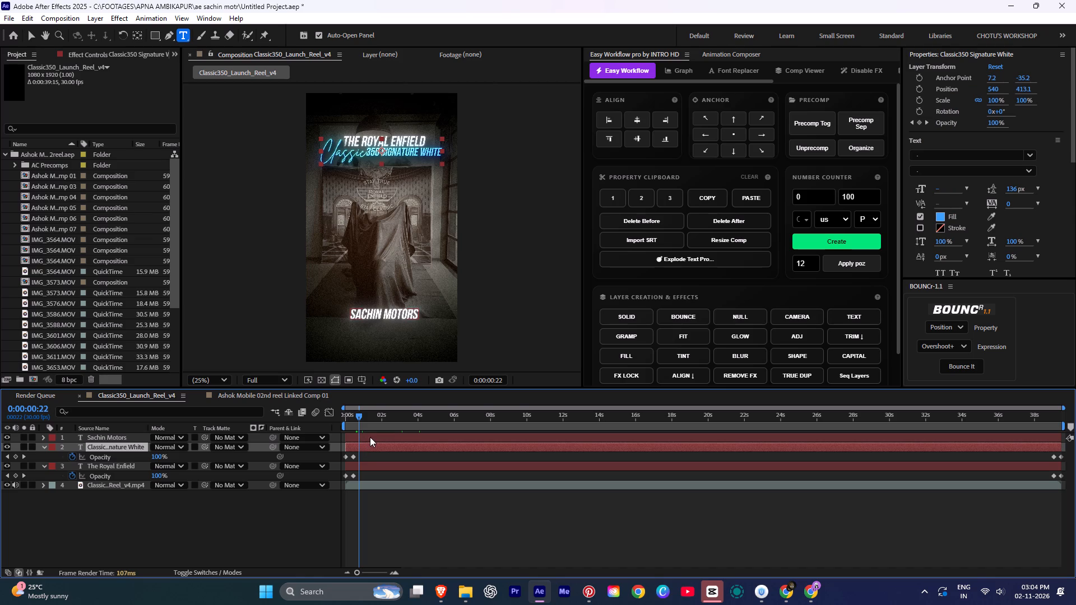
{"action": "left_click", "coordinate": [370, 437]}
{"action": "key", "text": "ctrl+d"}
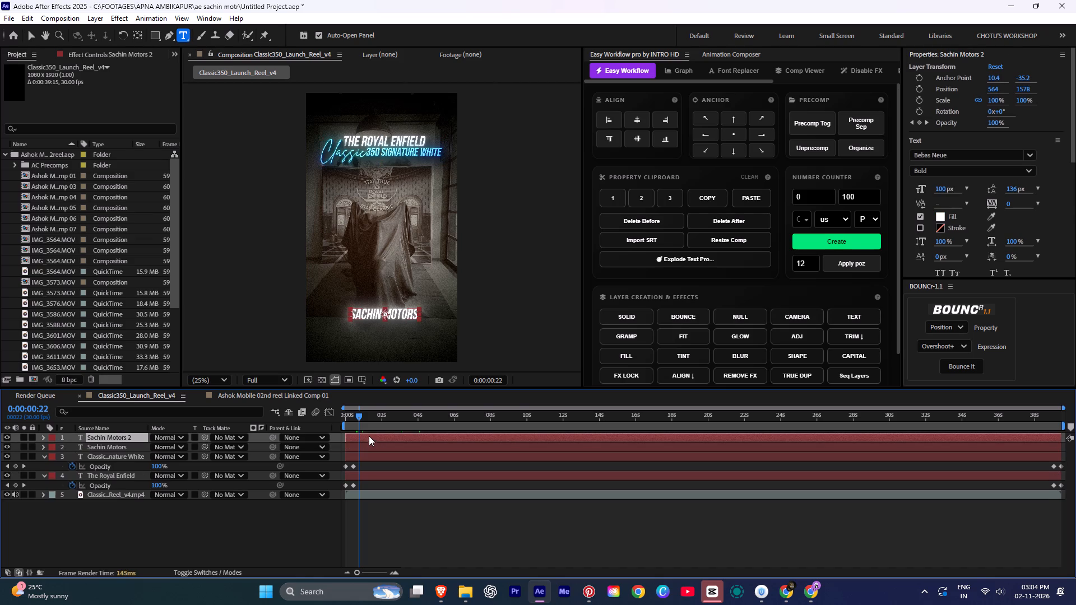
{"action": "left_click_drag", "start_coordinate": [360, 421], "coordinate": [370, 424]}
{"action": "left_click", "coordinate": [373, 435]}
Switch from After Effects to another open window.
{"action": "key", "text": "alt+Tab"}
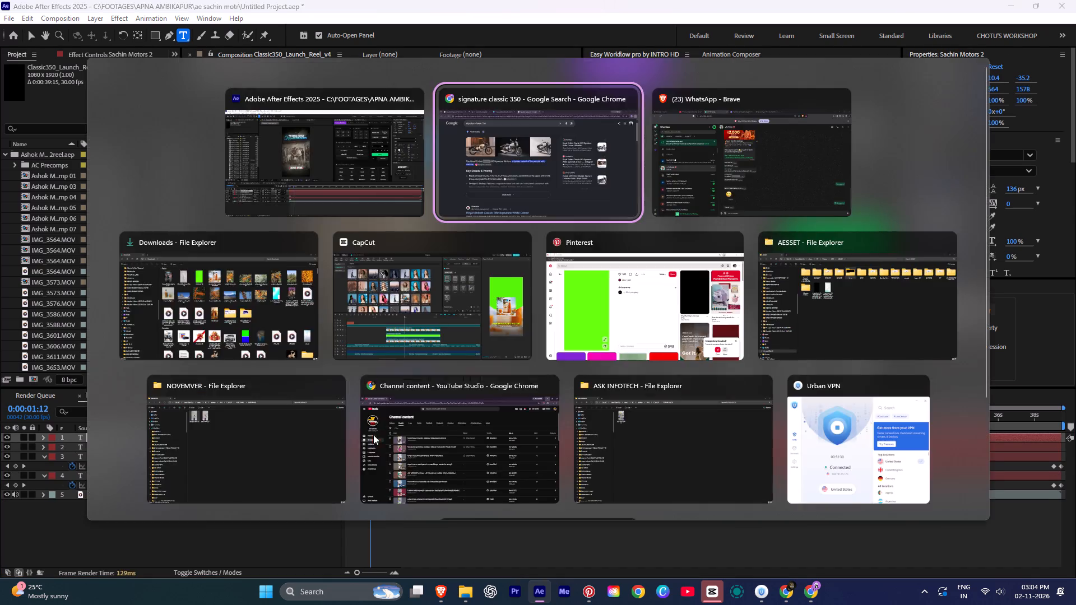
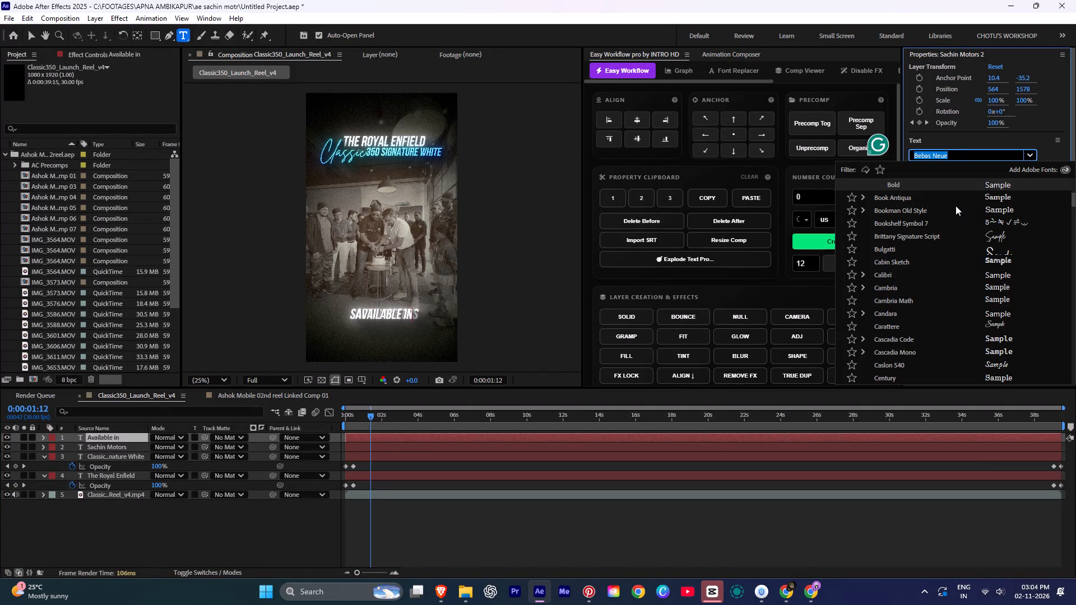
Set the font of the Available in text layer to Brittany Signature Script.
{"action": "left_click", "coordinate": [925, 238]}
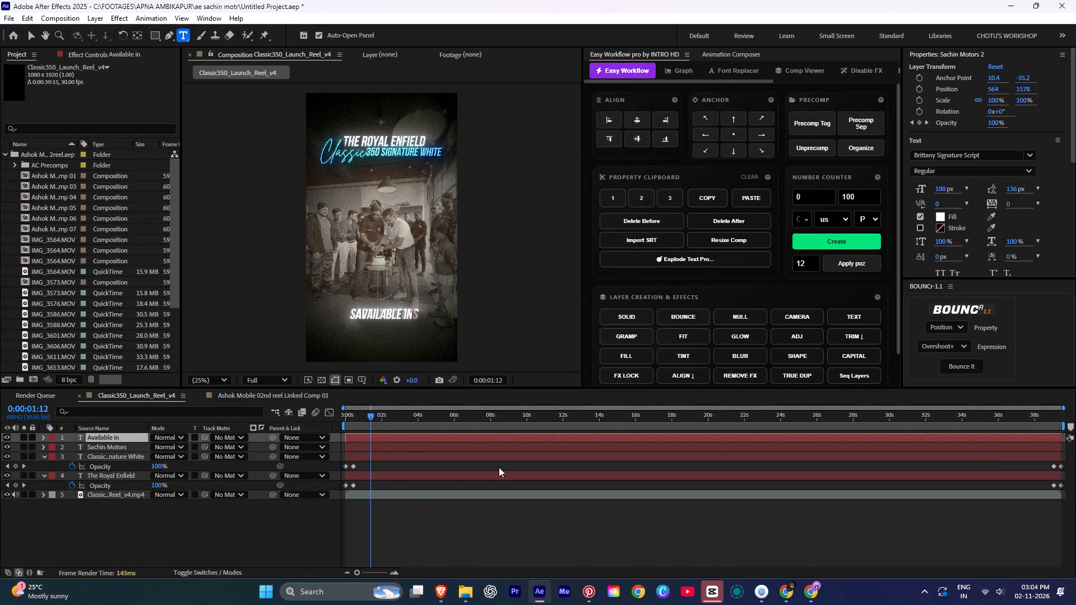
{"action": "left_click", "coordinate": [420, 480]}
{"action": "left_click", "coordinate": [414, 437]}
{"action": "left_click", "coordinate": [950, 155]}
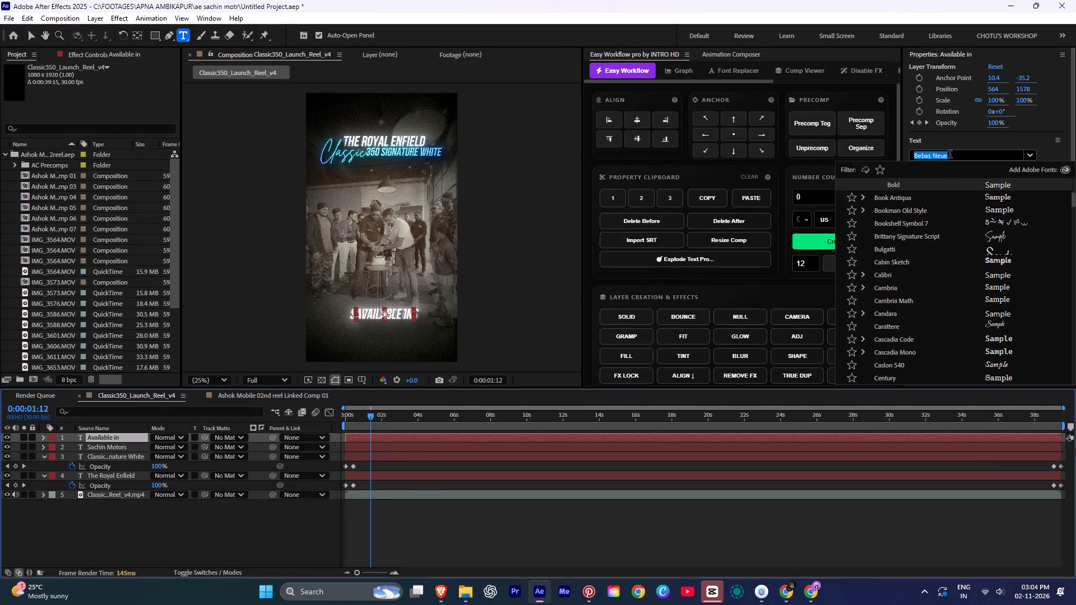
{"action": "left_click", "coordinate": [944, 232]}
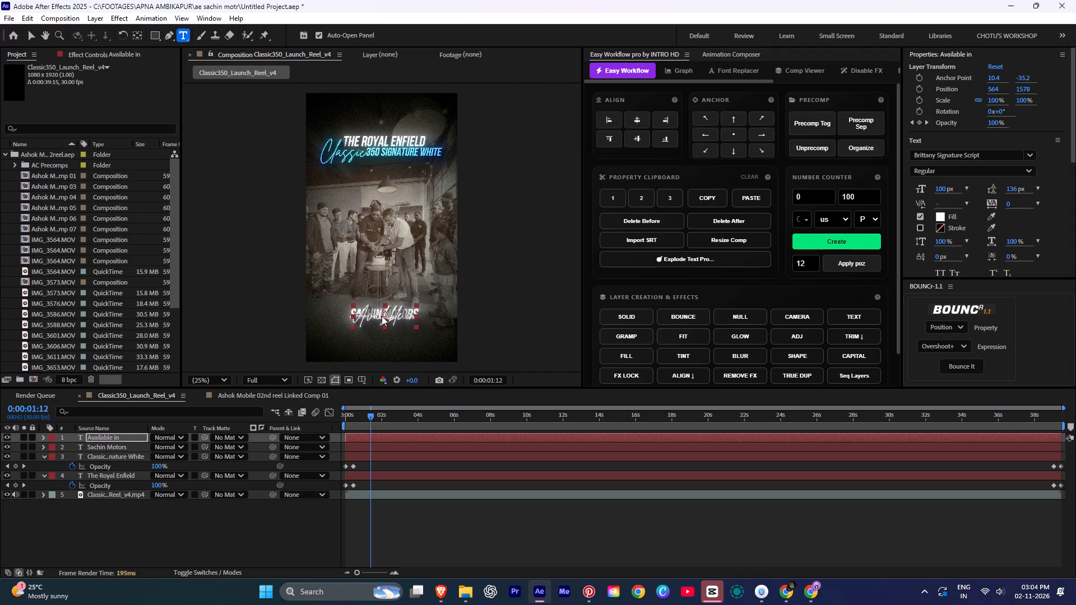
Move the Available in text up and slightly left so it sits clear above the Sachin Motors line.
{"action": "scroll", "coordinate": [382, 316], "scroll_direction": "up", "scroll_amount": 1, "text": "ctrl"}
{"action": "scroll", "coordinate": [366, 276], "scroll_direction": "down", "scroll_amount": 1}
{"action": "scroll", "coordinate": [393, 330], "scroll_direction": "up", "scroll_amount": 2, "text": "ctrl"}
{"action": "scroll", "coordinate": [369, 290], "scroll_direction": "down", "scroll_amount": 1, "text": "ctrl"}
{"action": "scroll", "coordinate": [373, 299], "scroll_direction": "down", "scroll_amount": 2}
{"action": "scroll", "coordinate": [388, 295], "scroll_direction": "up", "scroll_amount": 3, "text": "alt"}
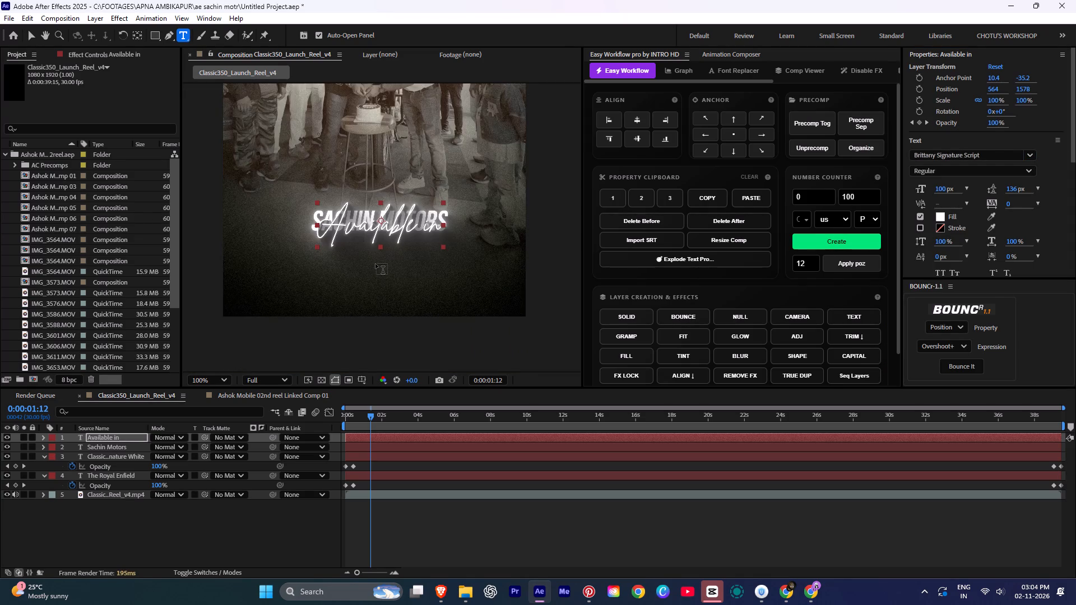
{"action": "key", "text": "v"}
{"action": "left_click_drag", "start_coordinate": [428, 198], "coordinate": [419, 193]}
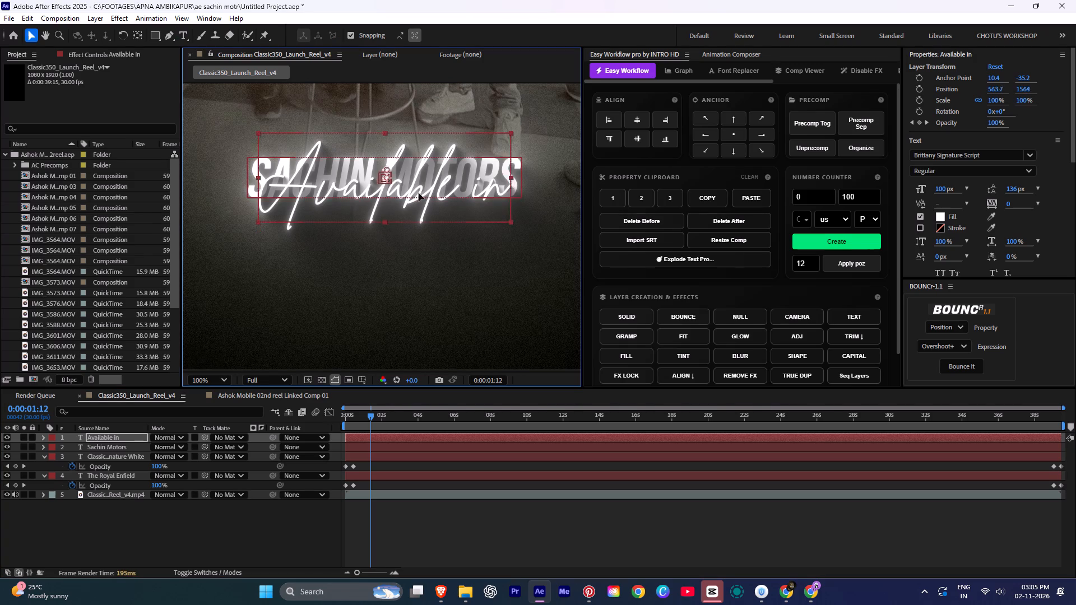
{"action": "left_click_drag", "start_coordinate": [419, 193], "coordinate": [395, 152]}
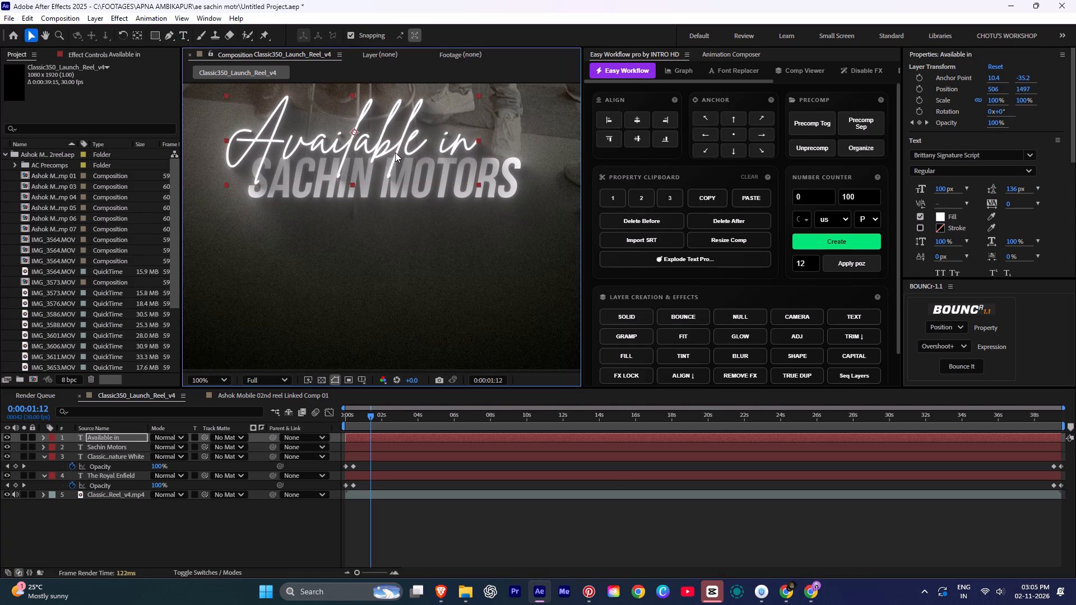
{"action": "scroll", "coordinate": [372, 173], "scroll_direction": "down", "scroll_amount": 3, "text": "ctrl"}
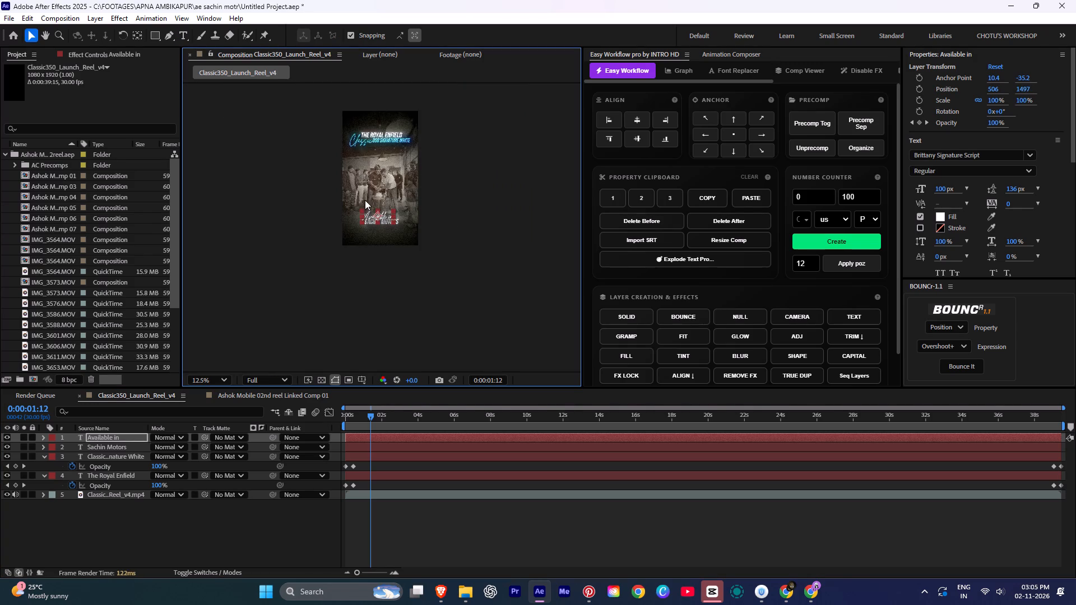
{"action": "scroll", "coordinate": [365, 211], "scroll_direction": "up", "scroll_amount": 2, "text": "ctrl"}
{"action": "left_click_drag", "start_coordinate": [393, 182], "coordinate": [384, 165]}
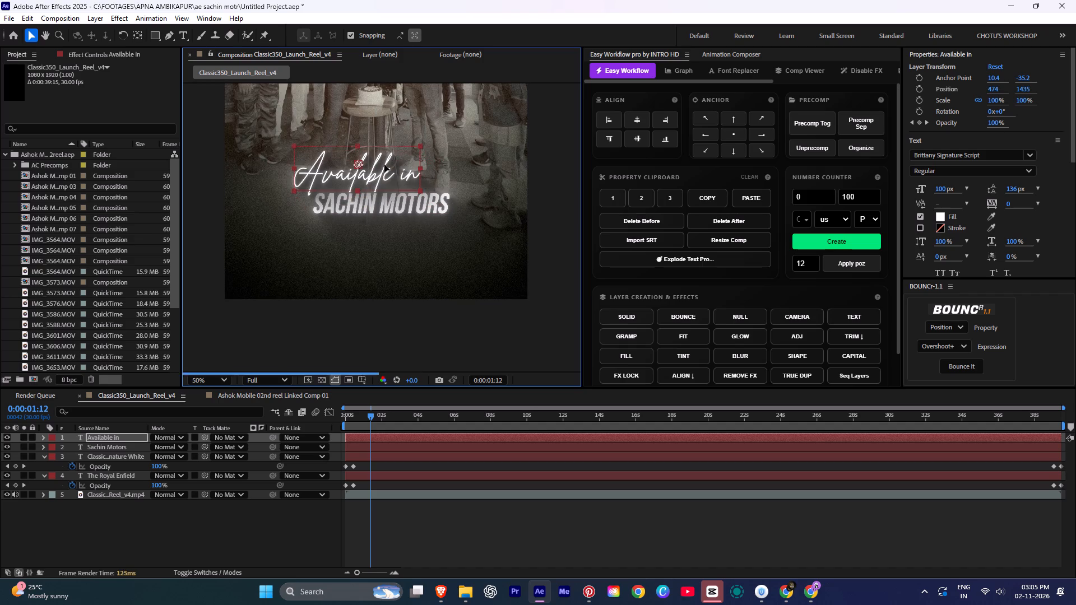
{"action": "left_click_drag", "start_coordinate": [384, 165], "coordinate": [383, 165]}
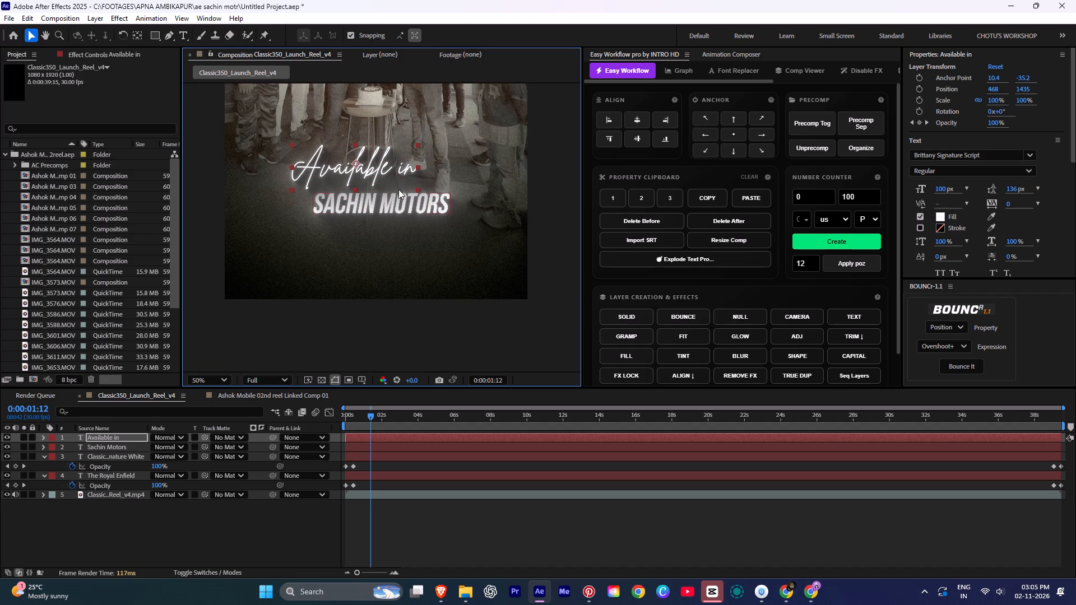
{"action": "left_click_drag", "start_coordinate": [386, 164], "coordinate": [383, 156]}
Centre the anchor point of the Sachin Motors text and align the text to the frame's horizontal centre.
{"action": "left_click", "coordinate": [401, 203]}
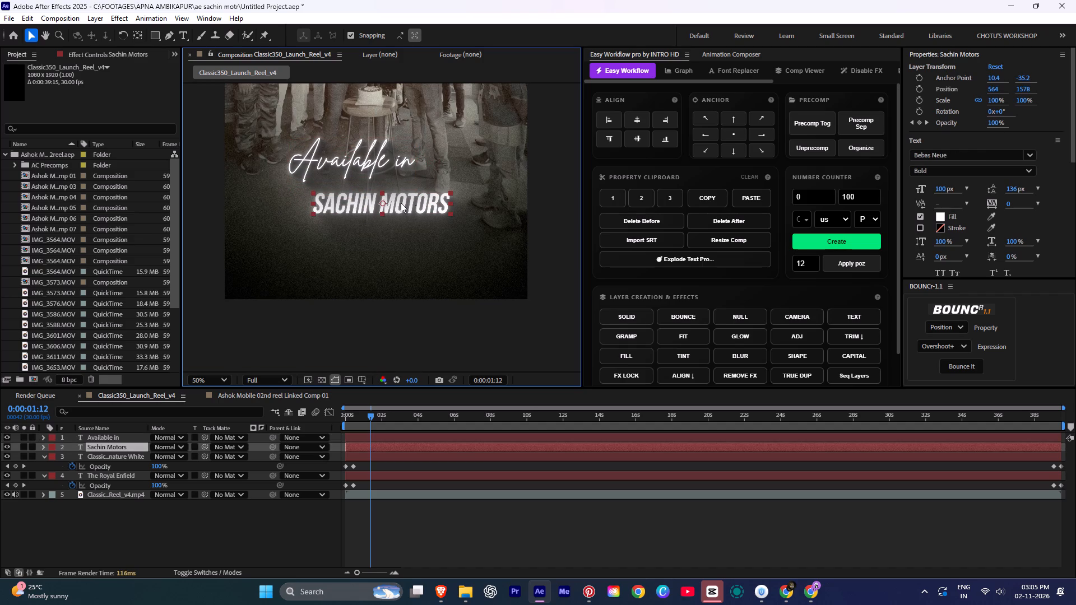
{"action": "left_click", "coordinate": [729, 134]}
{"action": "left_click", "coordinate": [640, 119]}
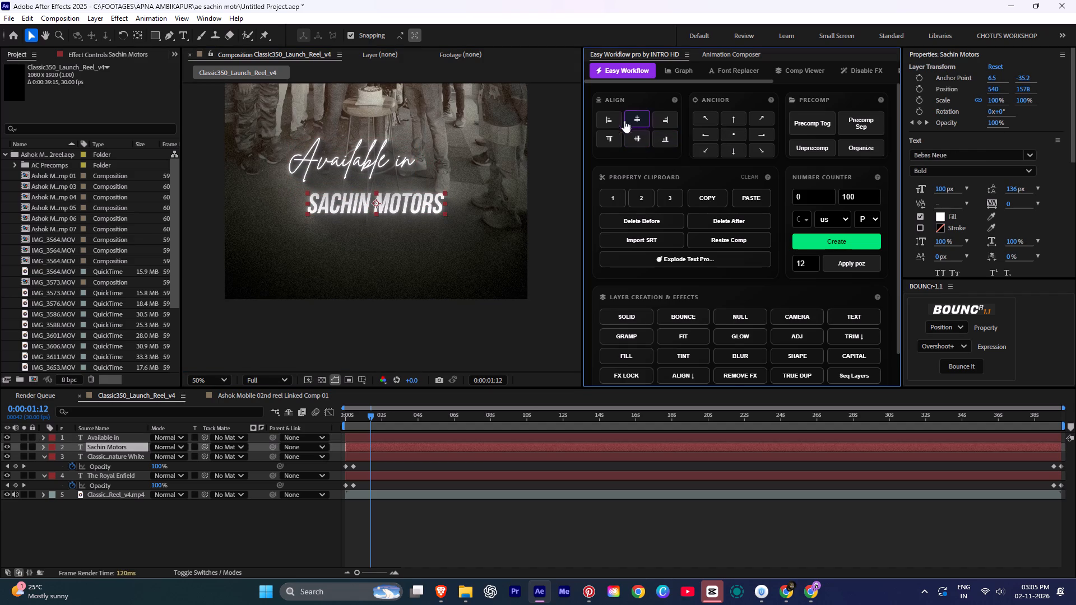
Raise the Sachin Motors text slightly to a vertical position of about 1554, keeping its horizontal position.
{"action": "left_click_drag", "start_coordinate": [1026, 89], "coordinate": [1008, 89]}
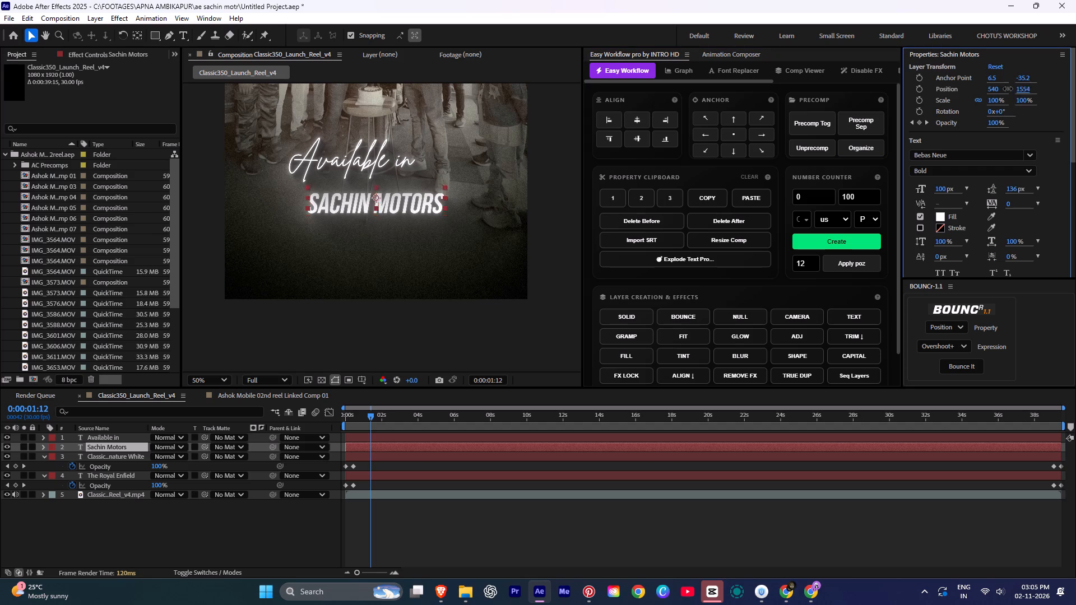
Raise the Sachin Motors text to a vertical position of 1496, keeping its horizontal position.
{"action": "left_click_drag", "start_coordinate": [1008, 89], "coordinate": [977, 89]}
{"action": "left_click", "coordinate": [410, 183]}
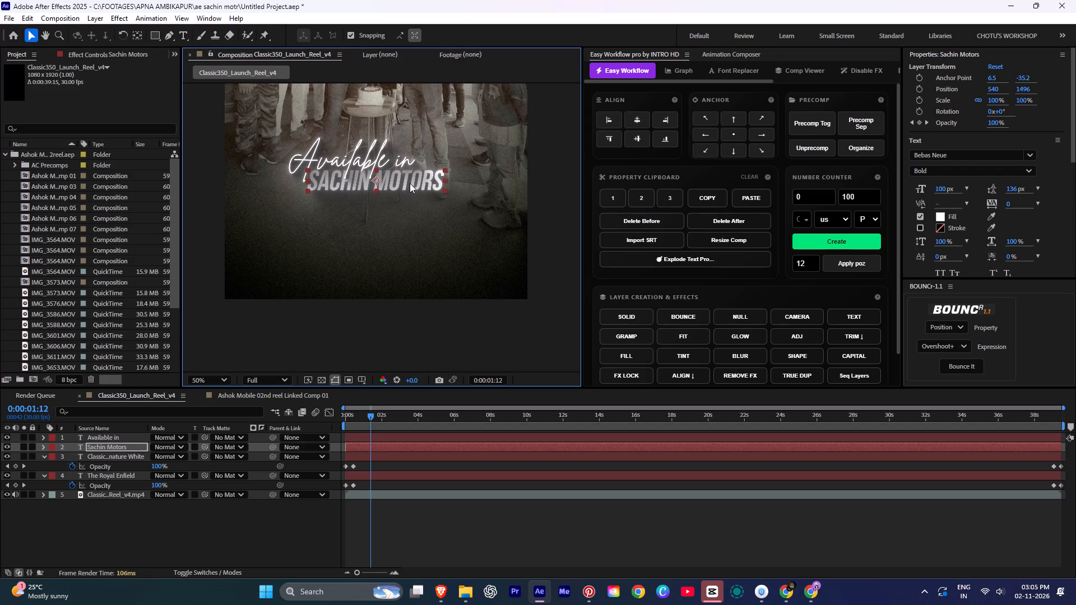
At the 2-second mark, nudge the Available in text slightly up and right to about 464, 1397.
{"action": "left_click_drag", "start_coordinate": [370, 417], "coordinate": [348, 417]}
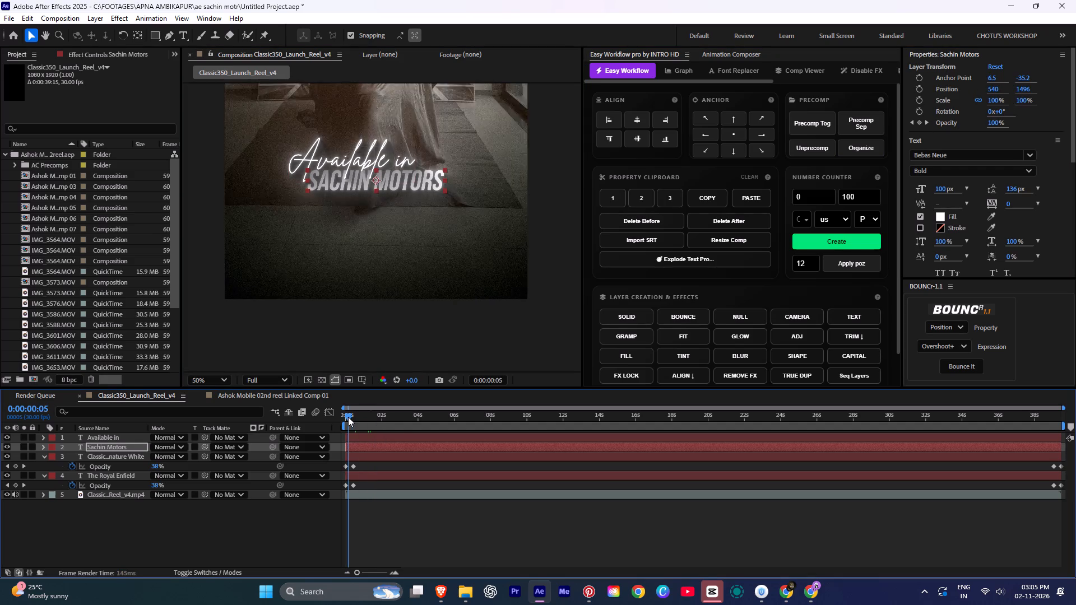
{"action": "left_click_drag", "start_coordinate": [348, 417], "coordinate": [382, 421]}
{"action": "left_click", "coordinate": [366, 157]}
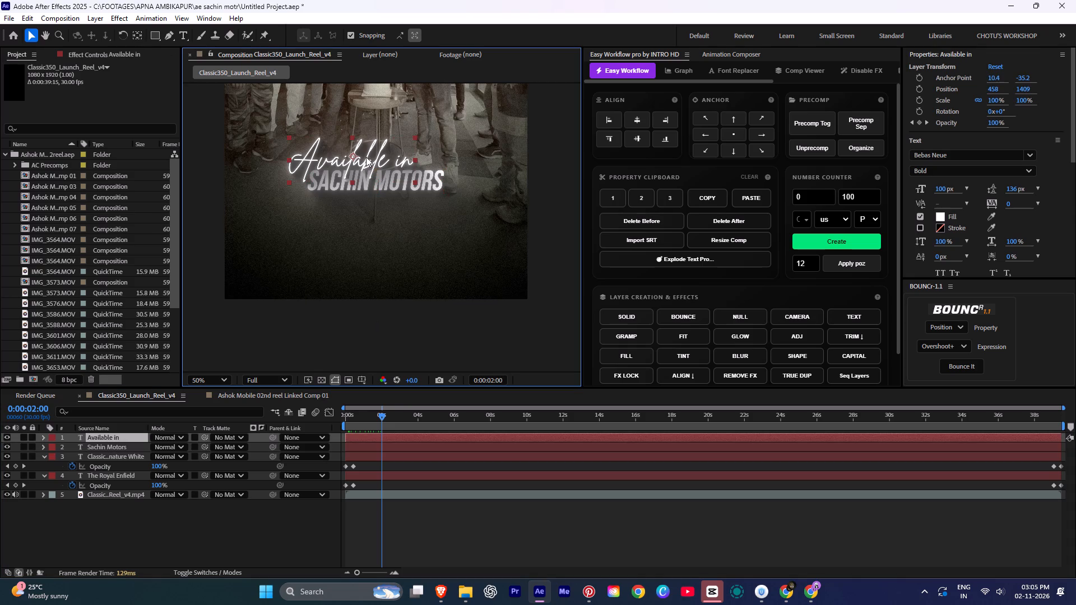
{"action": "left_click", "coordinate": [370, 158]}
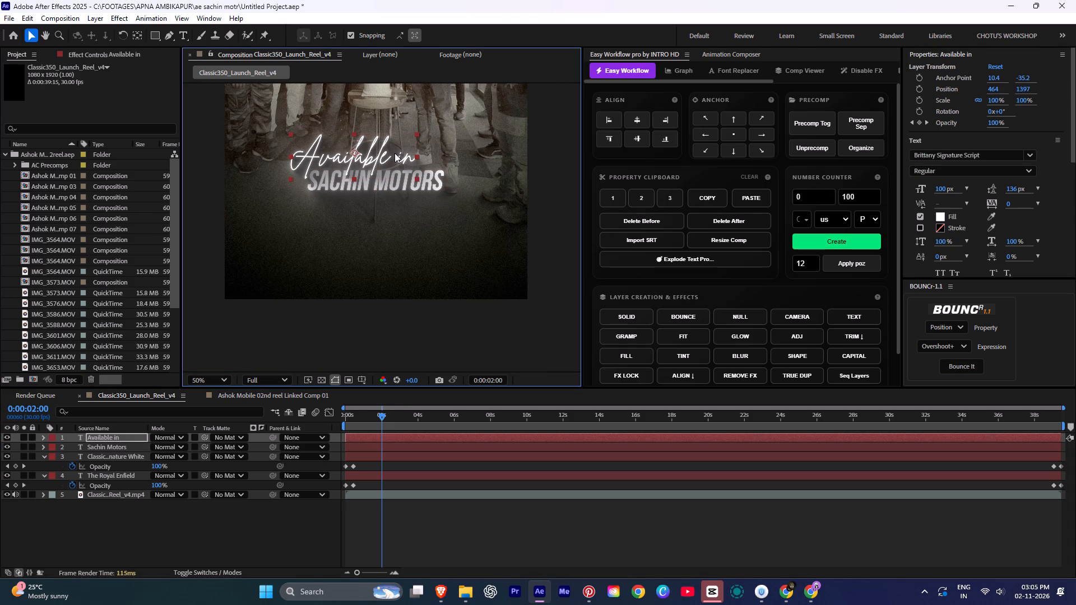
Duplicate the Sachin Motors text layer.
{"action": "left_click", "coordinate": [406, 173]}
{"action": "left_click", "coordinate": [433, 185]}
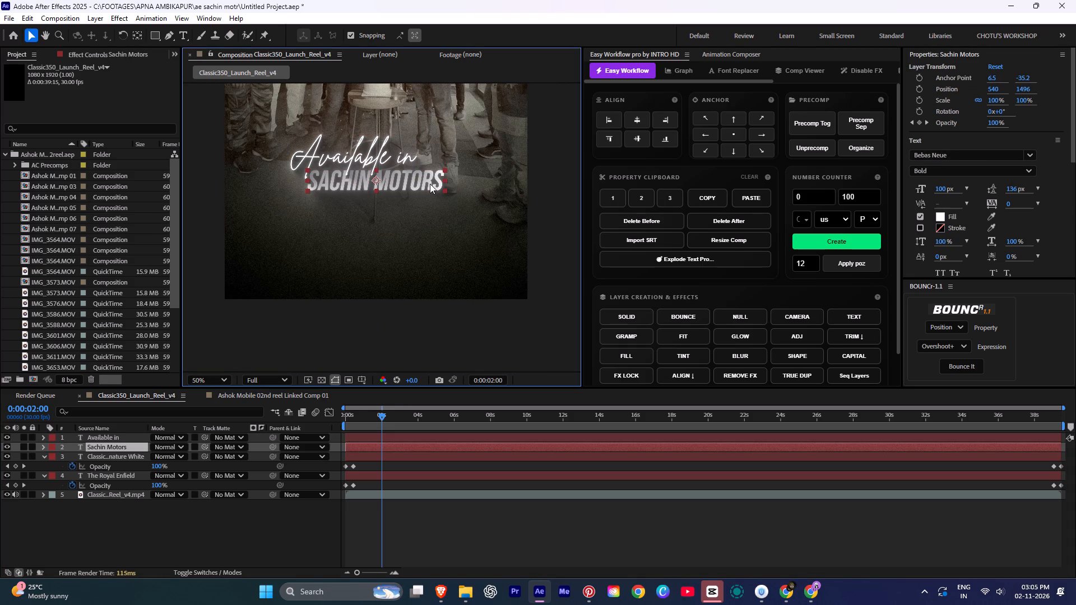
{"action": "key", "text": "ctrl+d"}
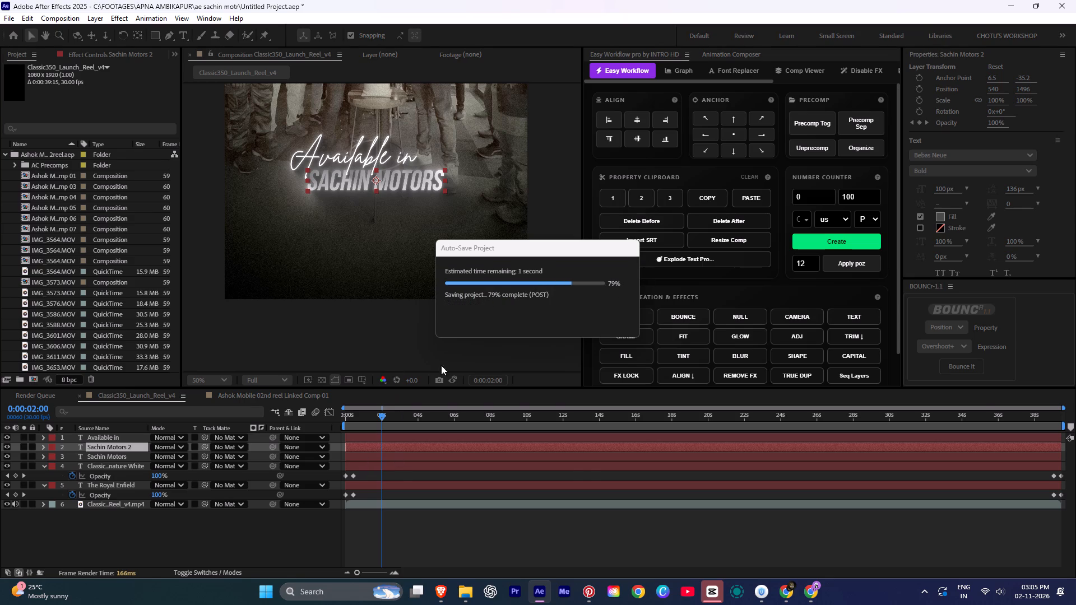
Switch to the Chrome window showing the Google results for signature classic 350.
{"action": "key", "text": "alt+Tab"}
{"action": "left_click", "coordinate": [565, 177], "text": "alt"}
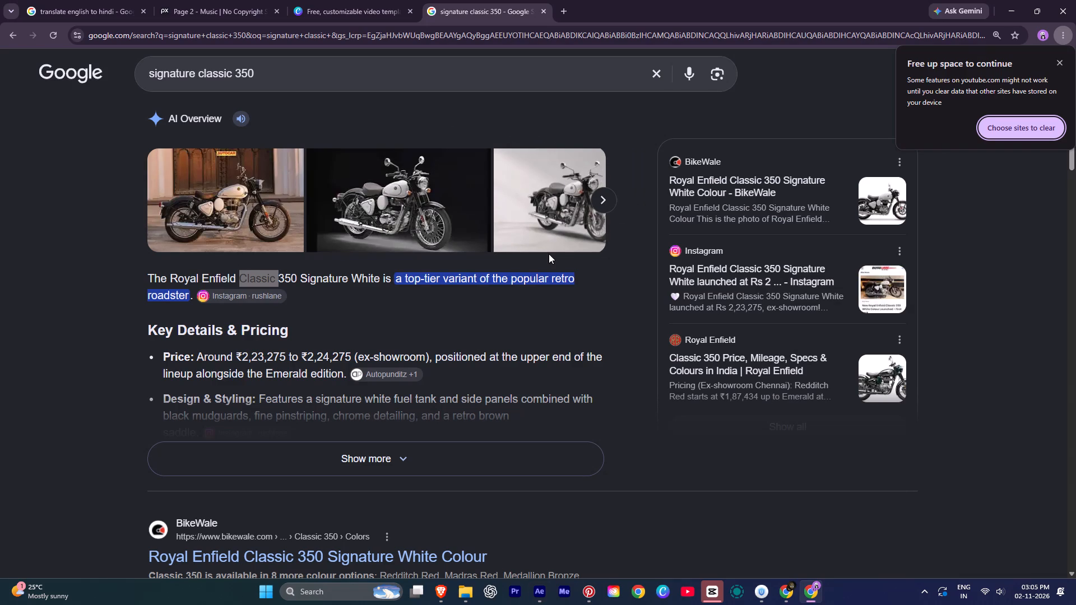
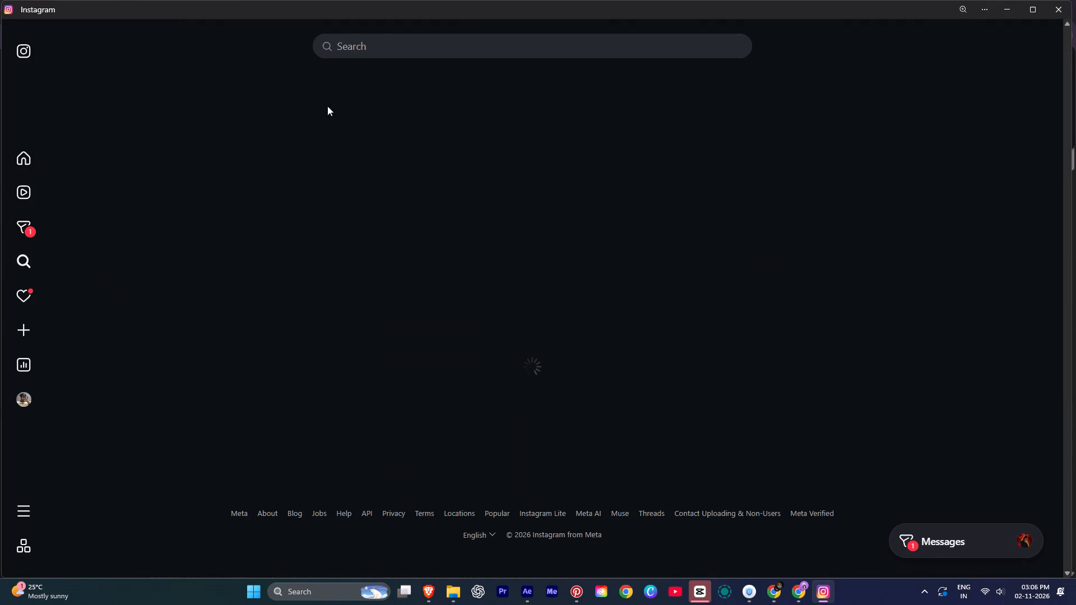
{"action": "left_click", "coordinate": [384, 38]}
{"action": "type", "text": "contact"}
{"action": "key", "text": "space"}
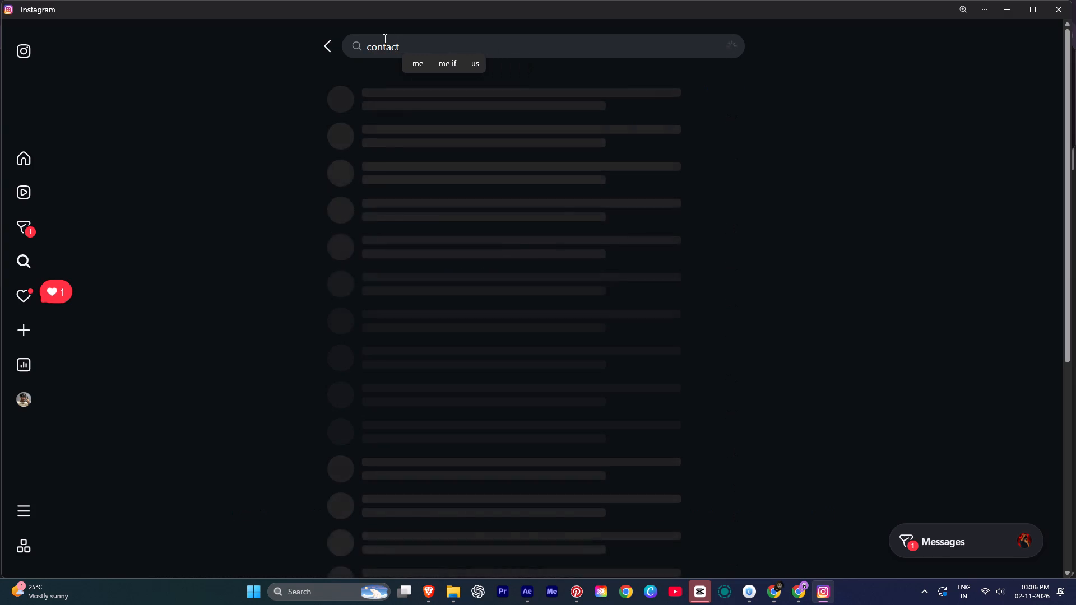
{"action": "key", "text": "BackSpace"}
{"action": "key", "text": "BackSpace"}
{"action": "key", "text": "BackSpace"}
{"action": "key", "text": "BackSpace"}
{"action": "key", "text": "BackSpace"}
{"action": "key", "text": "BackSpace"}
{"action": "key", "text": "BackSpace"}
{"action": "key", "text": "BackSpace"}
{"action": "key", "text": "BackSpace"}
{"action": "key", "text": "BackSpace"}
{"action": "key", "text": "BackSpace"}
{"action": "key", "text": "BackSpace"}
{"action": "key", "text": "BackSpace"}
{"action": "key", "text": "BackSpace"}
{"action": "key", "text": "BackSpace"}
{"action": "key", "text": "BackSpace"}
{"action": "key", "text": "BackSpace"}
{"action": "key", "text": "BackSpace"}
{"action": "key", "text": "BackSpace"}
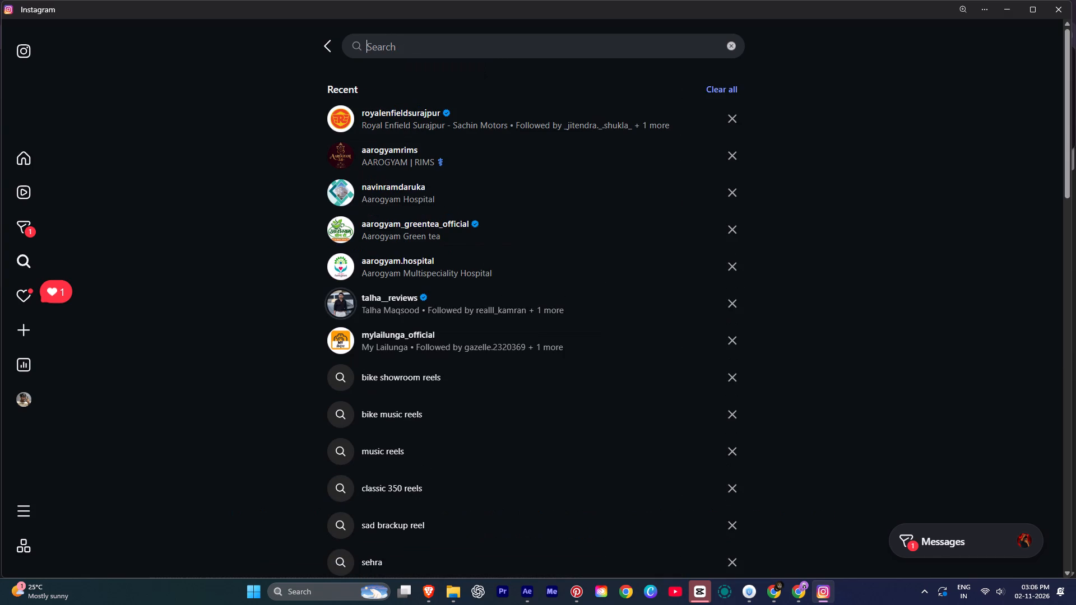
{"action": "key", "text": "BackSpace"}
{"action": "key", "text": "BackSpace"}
Open the recently searched royalenfieldsurajpur profile and copy the whole "Contact for booking" line with its phone numbers from the bio.
{"action": "left_click", "coordinate": [435, 101]}
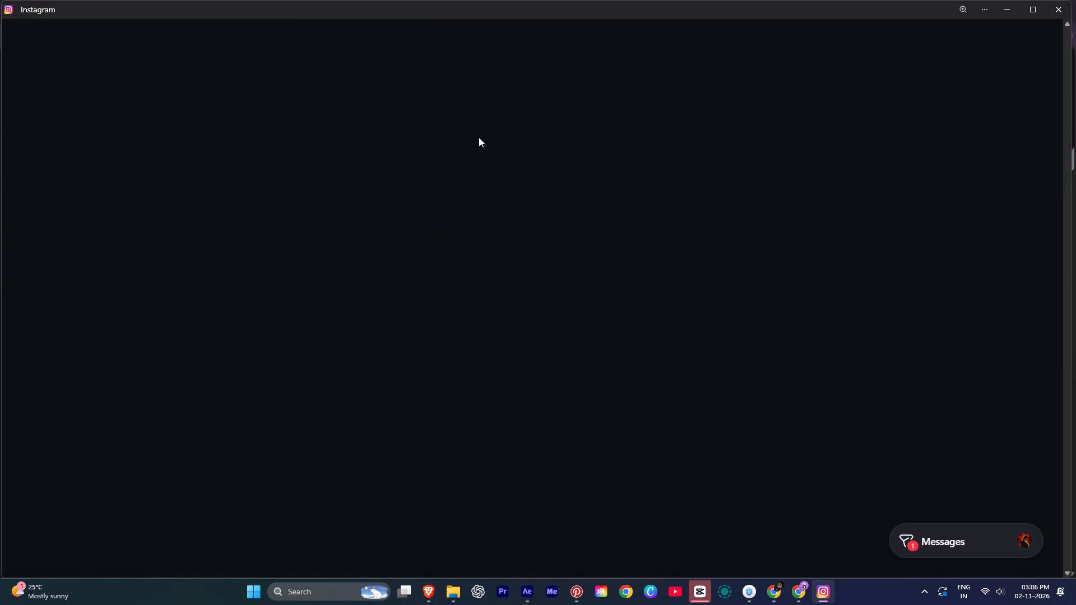
{"action": "left_click", "coordinate": [498, 159]}
{"action": "left_click", "coordinate": [497, 154]}
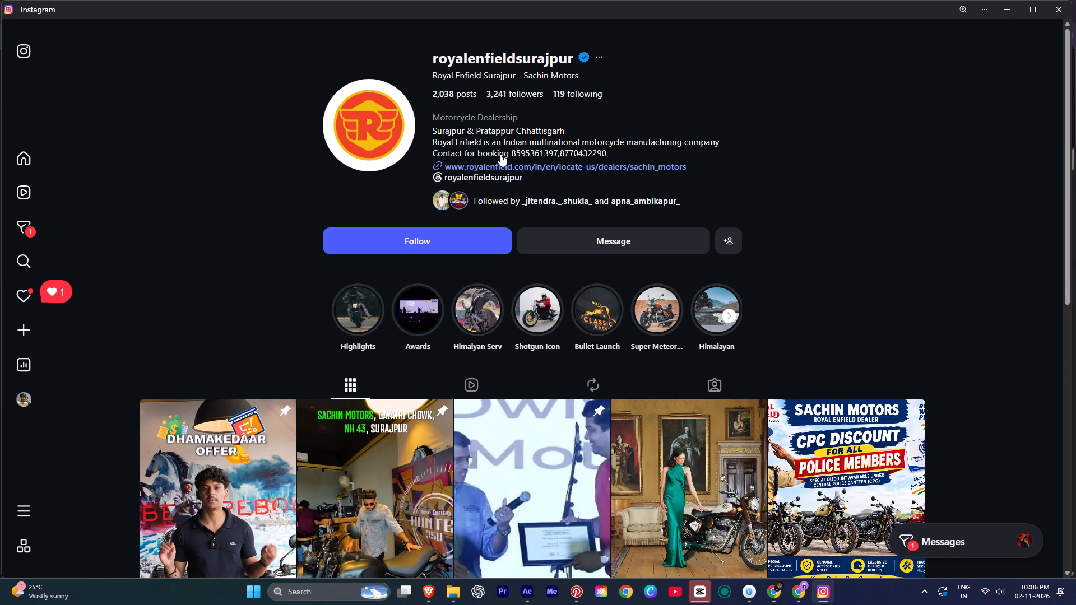
{"action": "left_click_drag", "start_coordinate": [619, 151], "coordinate": [489, 150]}
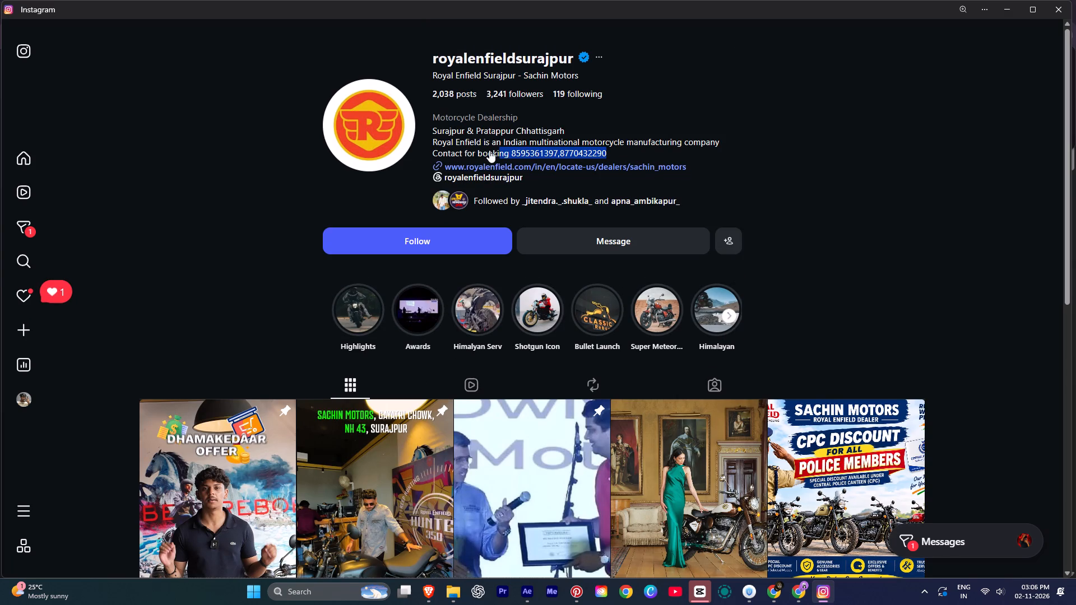
{"action": "left_click_drag", "start_coordinate": [489, 150], "coordinate": [433, 155]}
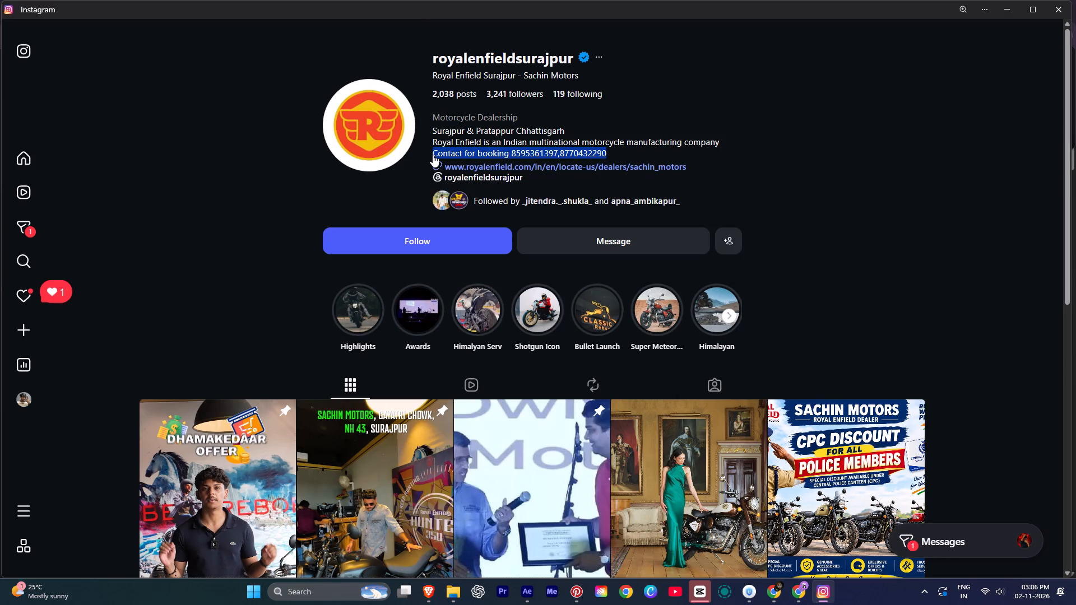
{"action": "key", "text": "ctrl+c"}
{"action": "key", "text": "ctrl+c"}
{"action": "key", "text": "ctrl+c"}
Switch to After Effects and replace the text of the Sachin Motors 2 layer with the copied booking contact line.
{"action": "key", "text": "alt+Tab"}
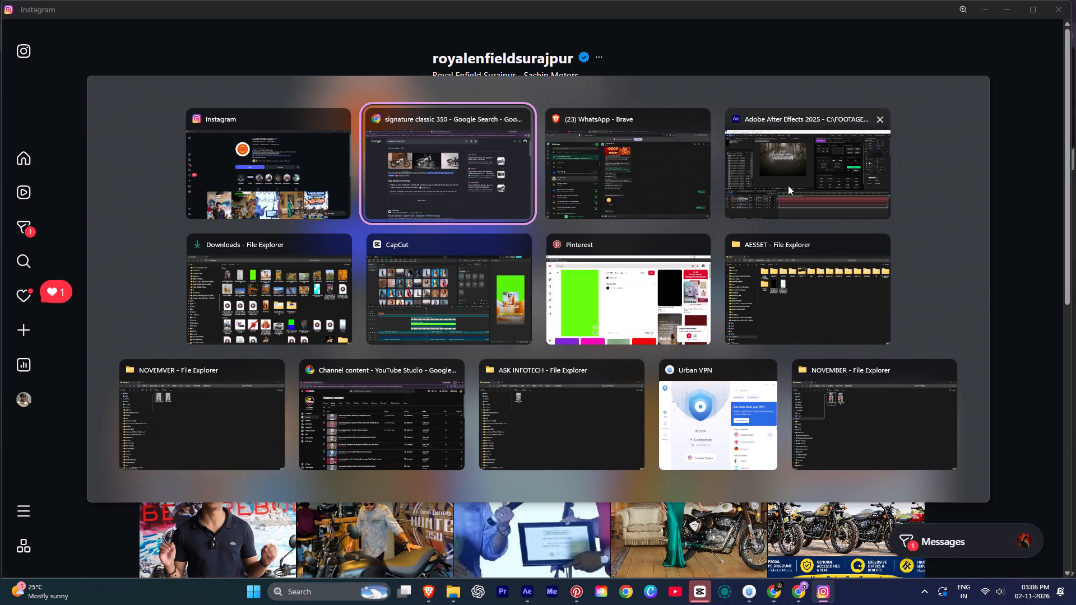
{"action": "left_click", "coordinate": [796, 198], "text": "alt"}
{"action": "double_click", "coordinate": [393, 445]}
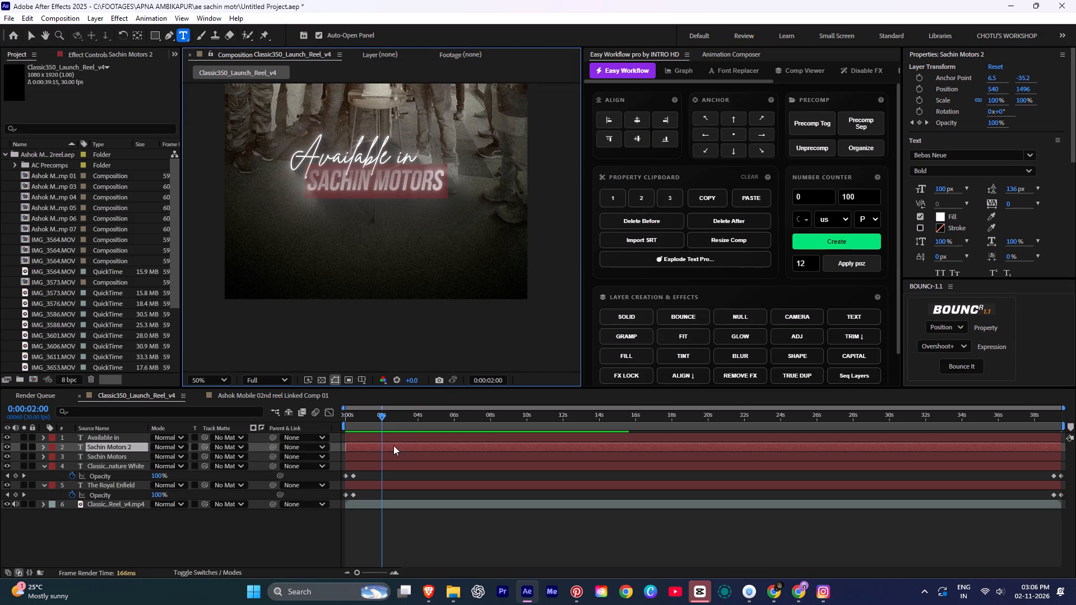
{"action": "key", "text": "ctrl+v"}
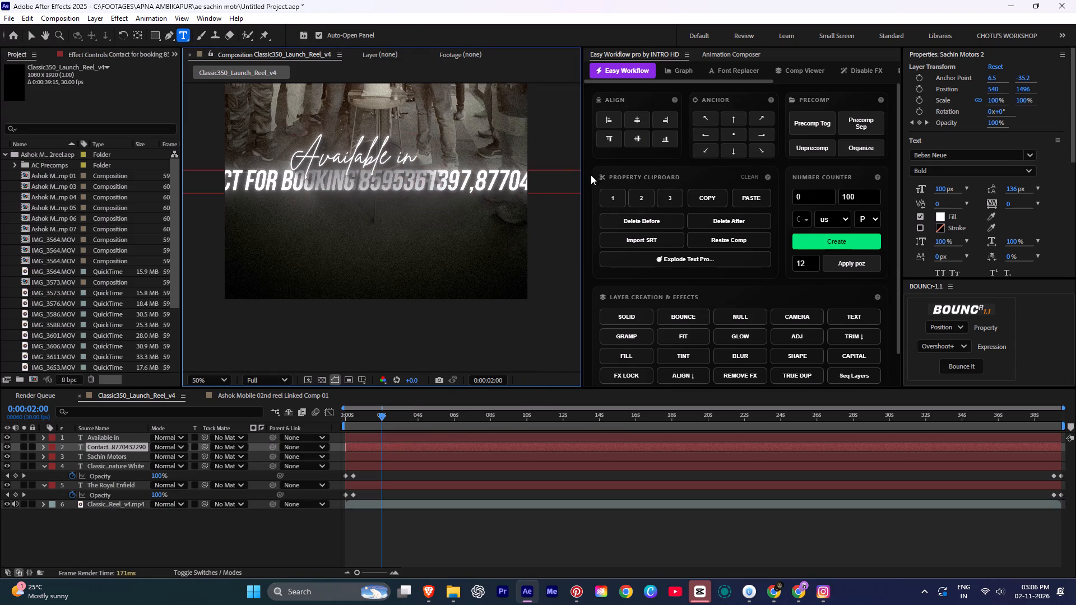
Open the font choices for the booking contact text layer.
{"action": "left_click", "coordinate": [949, 152]}
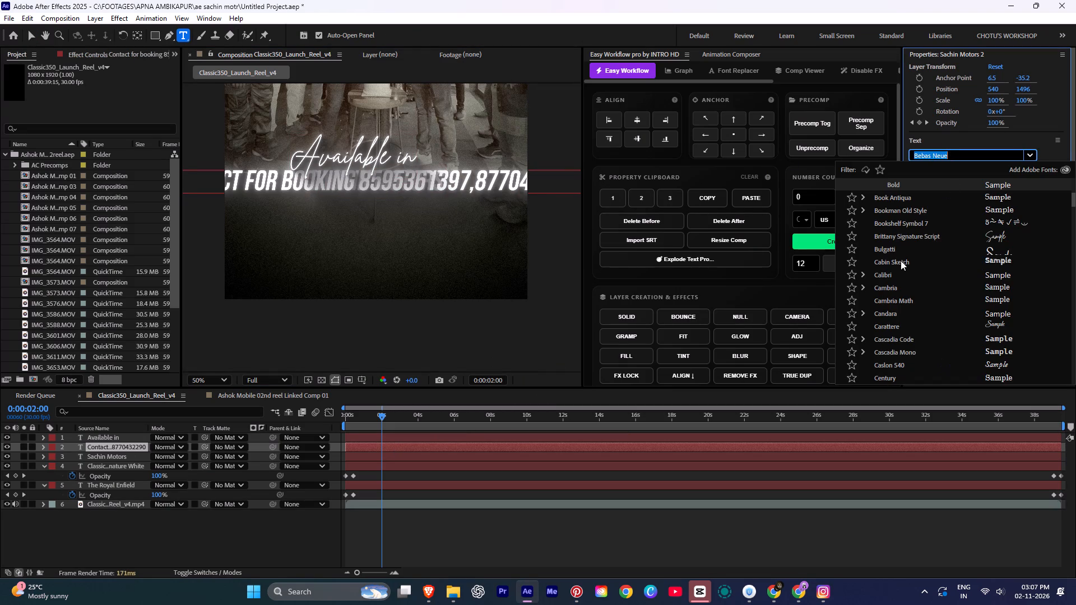
Set the font of the contact text layer to NewBlack Typeface Regular.
{"action": "type", "text": "new"}
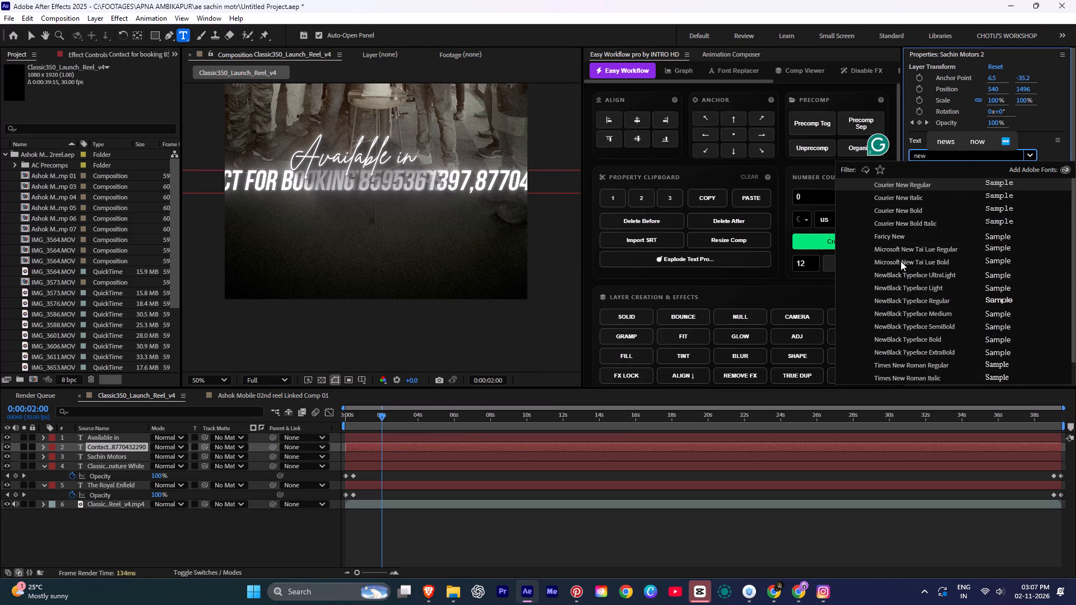
{"action": "type", "text": "black"}
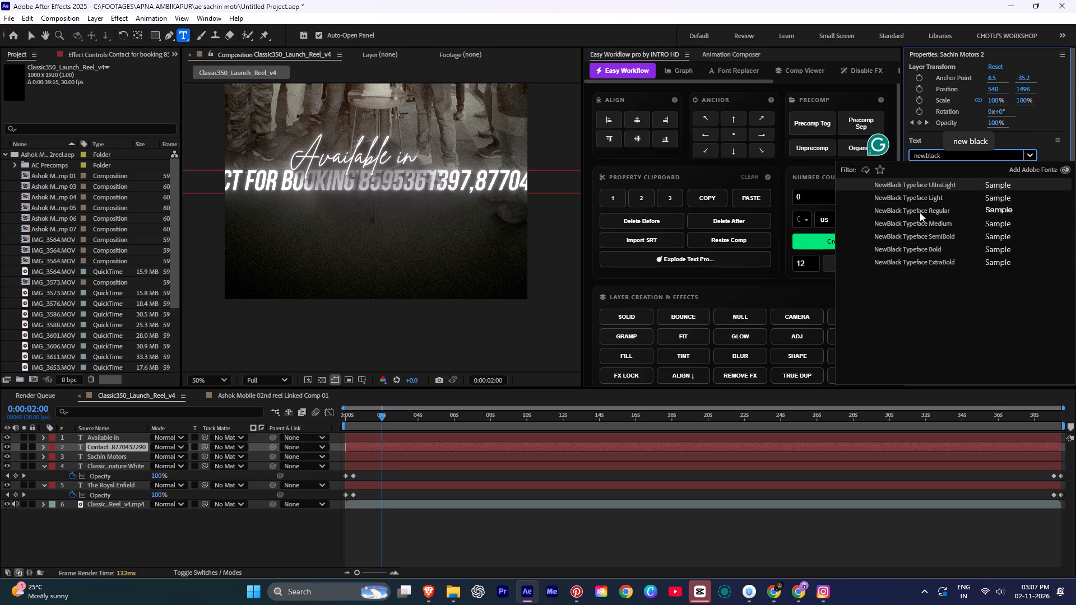
{"action": "left_click", "coordinate": [920, 212]}
{"action": "double_click", "coordinate": [625, 446]}
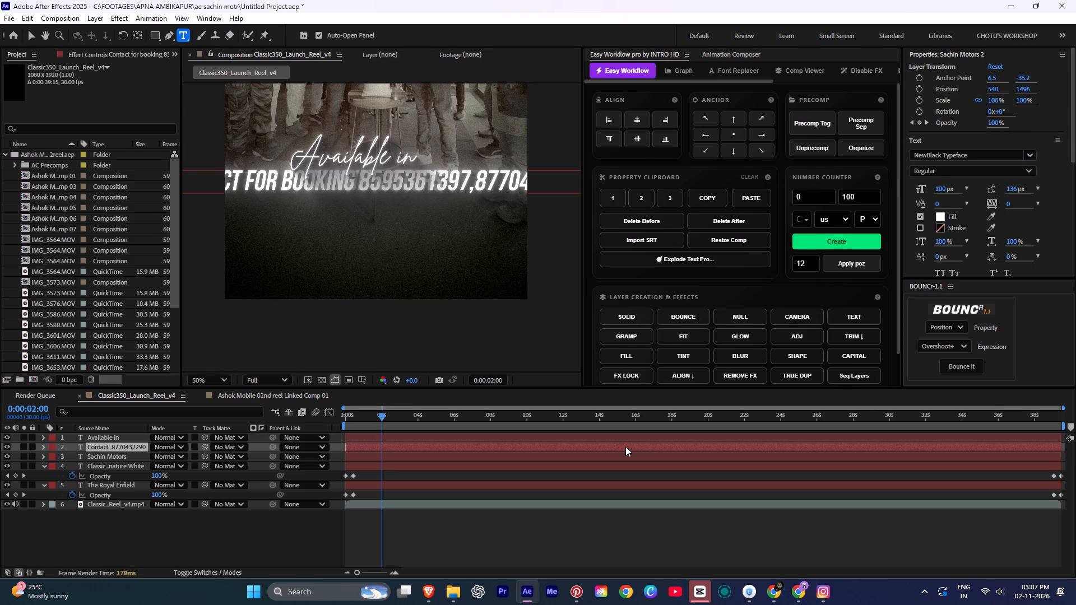
{"action": "left_click", "coordinate": [980, 154]}
{"action": "type", "text": "new"}
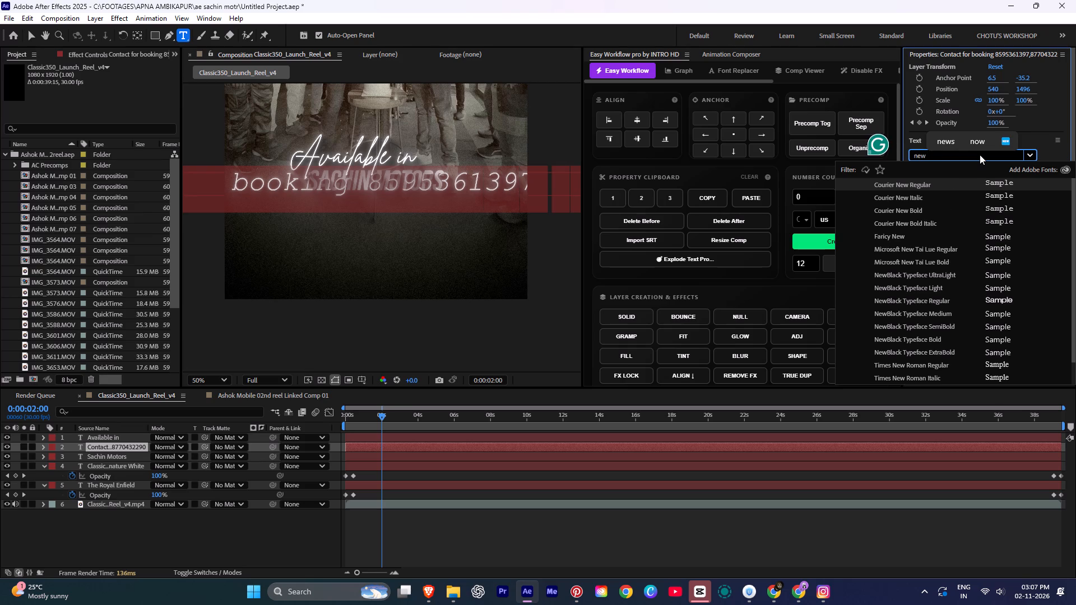
{"action": "type", "text": "black"}
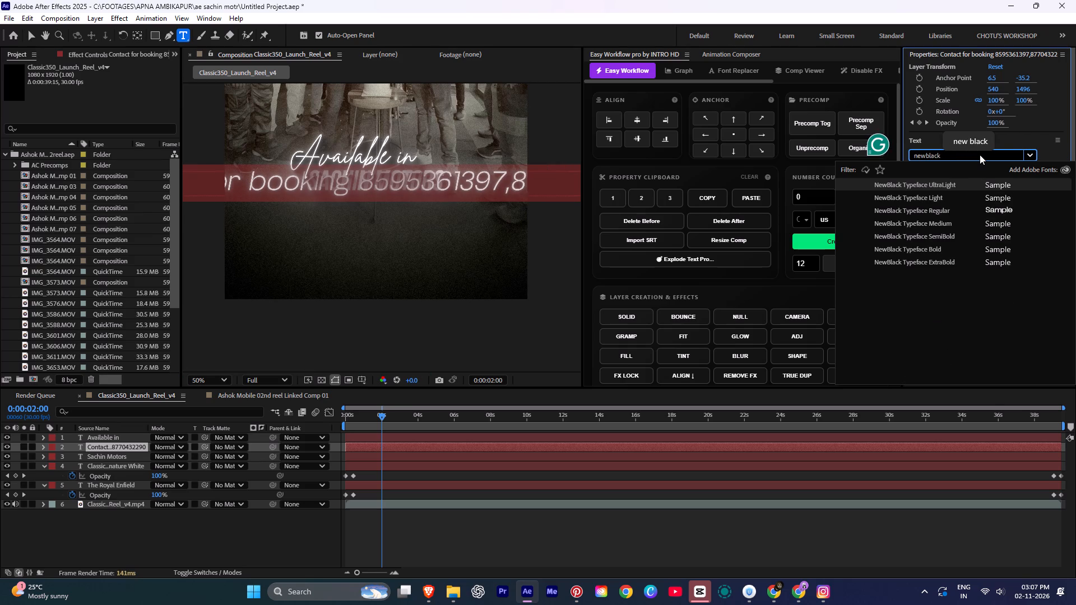
{"action": "left_click", "coordinate": [920, 210]}
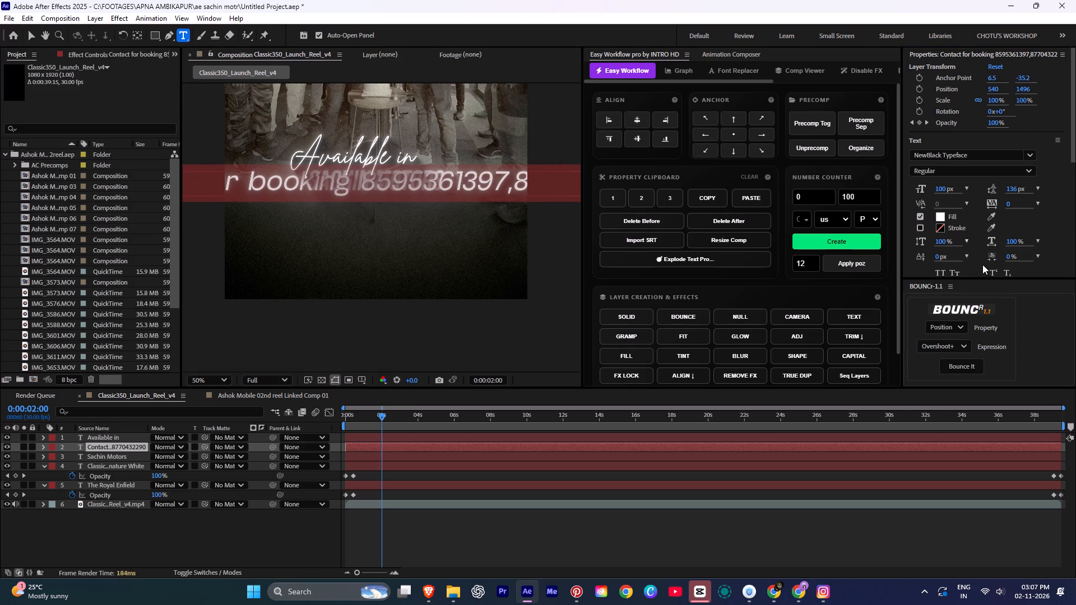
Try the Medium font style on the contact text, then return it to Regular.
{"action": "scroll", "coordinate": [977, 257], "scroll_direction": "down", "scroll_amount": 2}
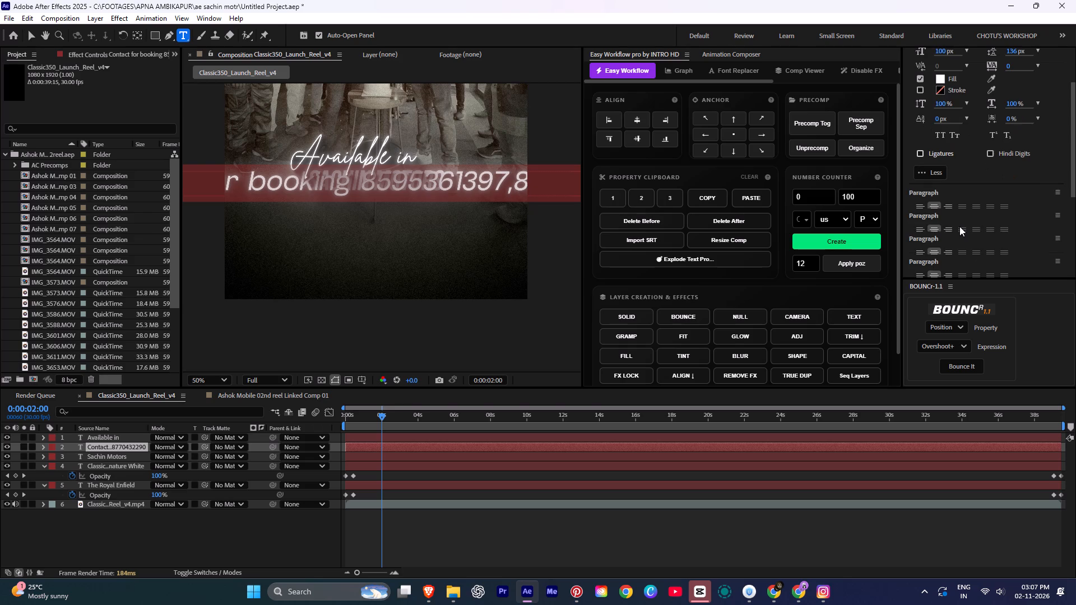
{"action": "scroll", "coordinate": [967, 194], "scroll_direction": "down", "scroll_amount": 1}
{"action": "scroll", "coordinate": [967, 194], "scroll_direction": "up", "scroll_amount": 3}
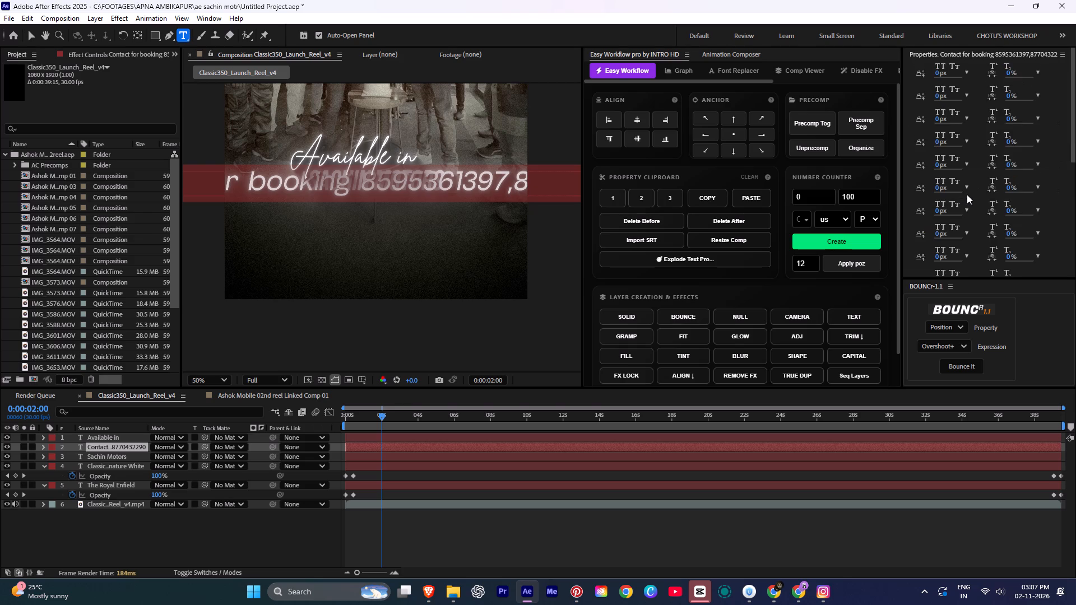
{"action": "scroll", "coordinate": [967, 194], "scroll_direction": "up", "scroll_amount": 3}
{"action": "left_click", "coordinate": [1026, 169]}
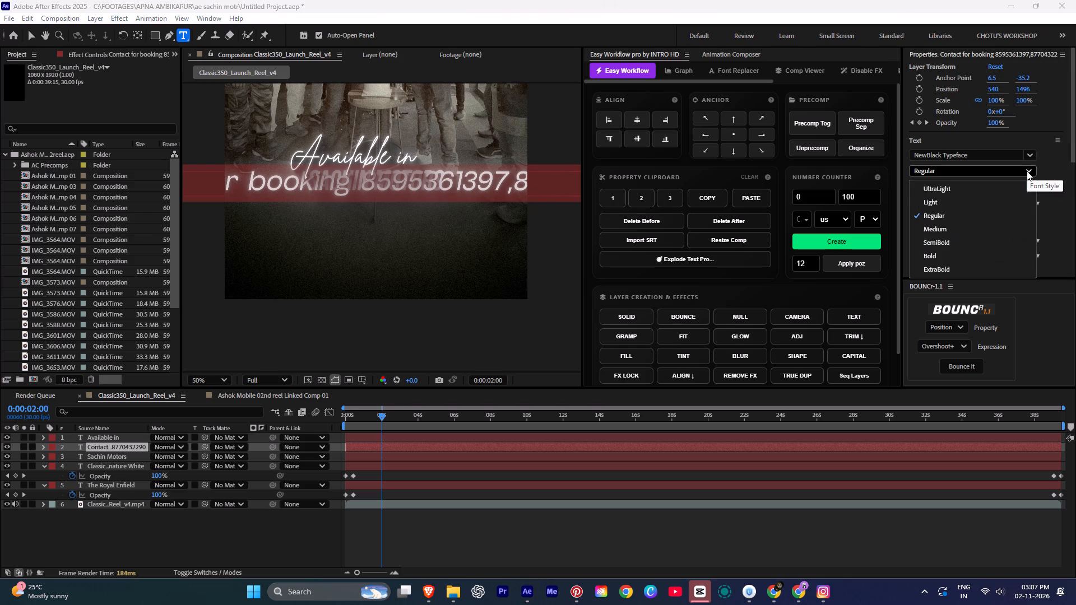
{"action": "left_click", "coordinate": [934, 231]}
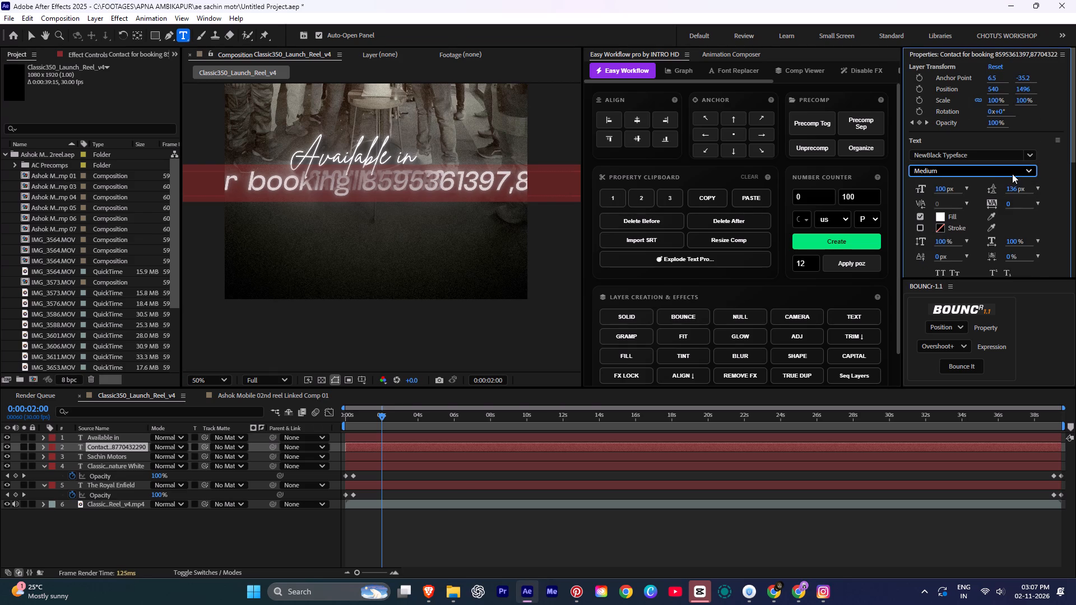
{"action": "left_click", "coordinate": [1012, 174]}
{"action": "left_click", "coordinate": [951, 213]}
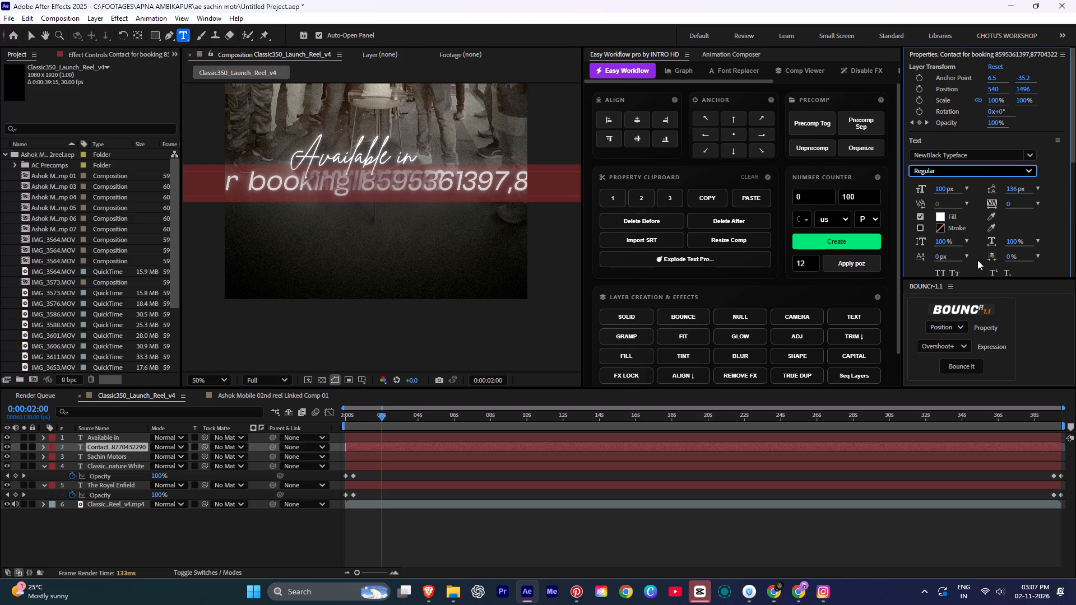
Turn off faux italic for the contact text.
{"action": "scroll", "coordinate": [977, 260], "scroll_direction": "down", "scroll_amount": 3}
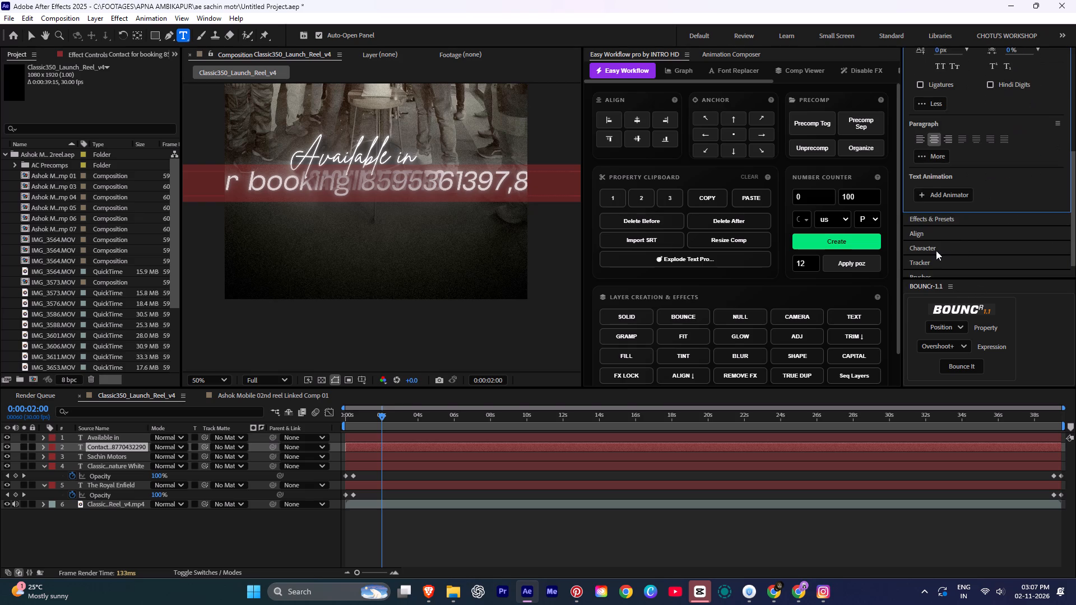
{"action": "left_click", "coordinate": [936, 250]}
{"action": "left_click", "coordinate": [937, 220]}
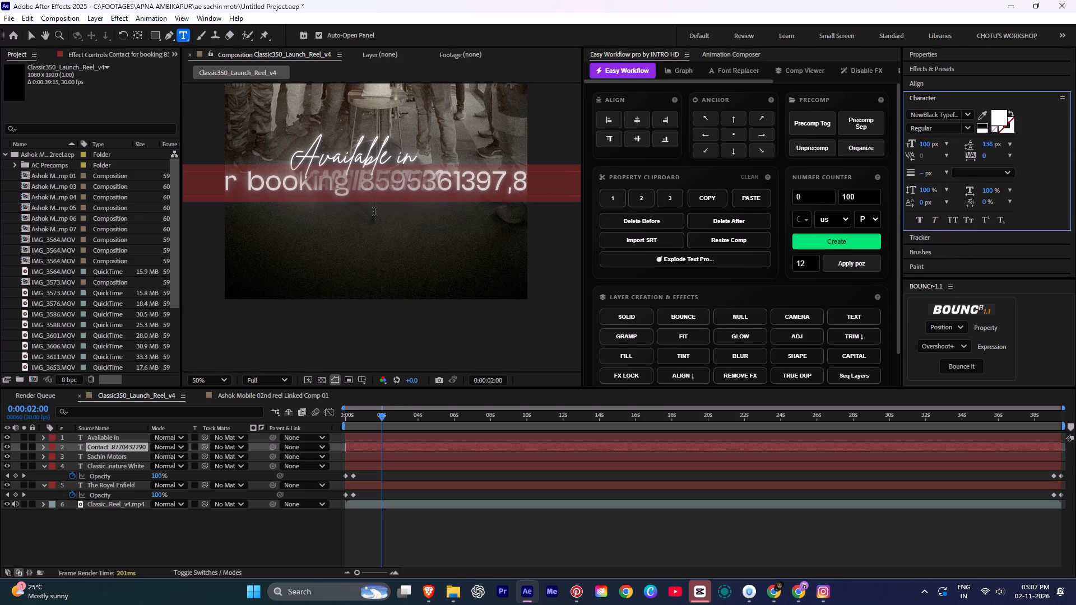
Centre the anchor point of the contact text and align the layer to the frame's horizontal centre.
{"action": "left_click", "coordinate": [735, 134]}
{"action": "left_click", "coordinate": [637, 117]}
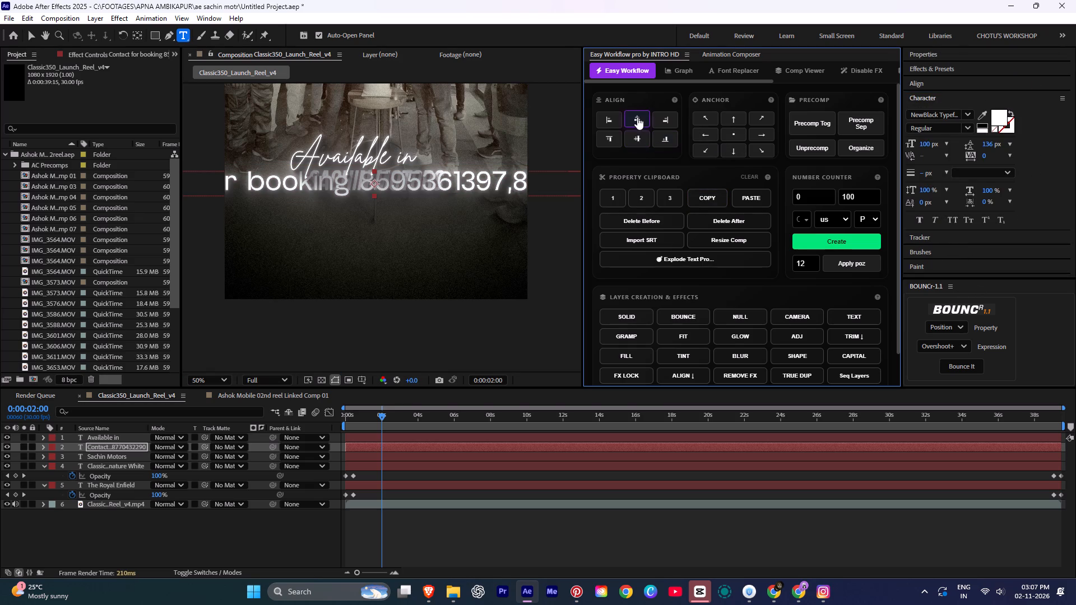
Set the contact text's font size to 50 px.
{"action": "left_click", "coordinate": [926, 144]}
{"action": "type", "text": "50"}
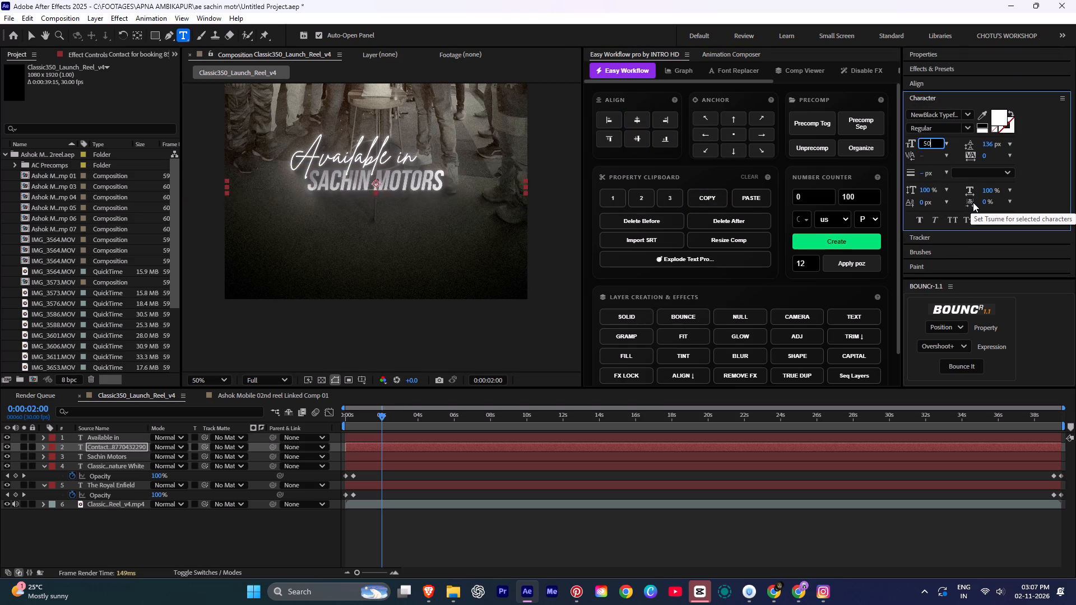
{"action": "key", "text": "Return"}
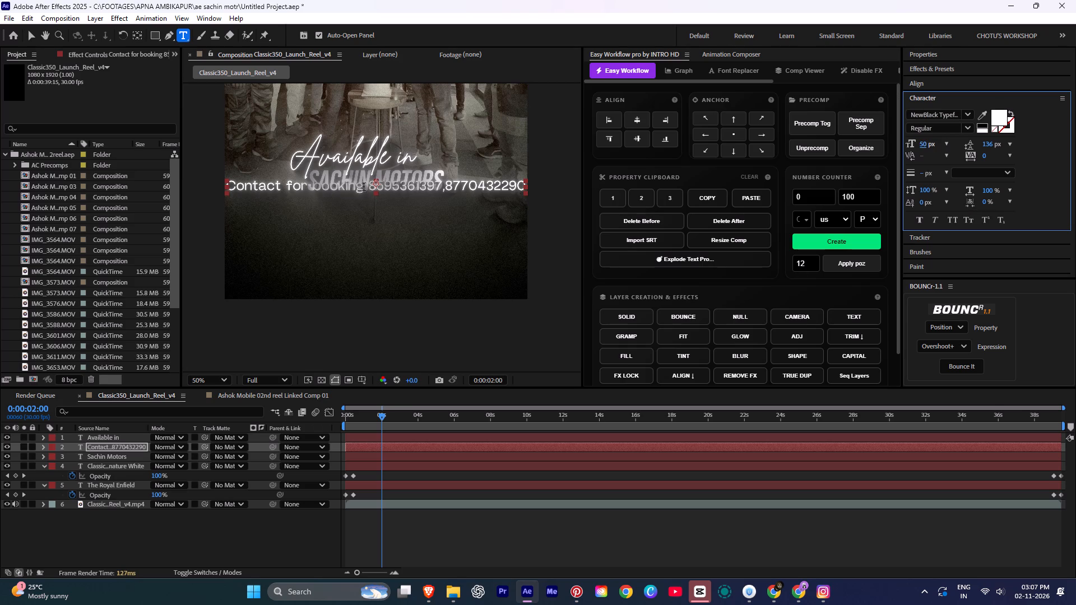
Replace the wording before the phone numbers in the contact text with "Contac US:".
{"action": "left_click", "coordinate": [370, 188]}
{"action": "key", "text": "BackSpace"}
{"action": "key", "text": "BackSpace"}
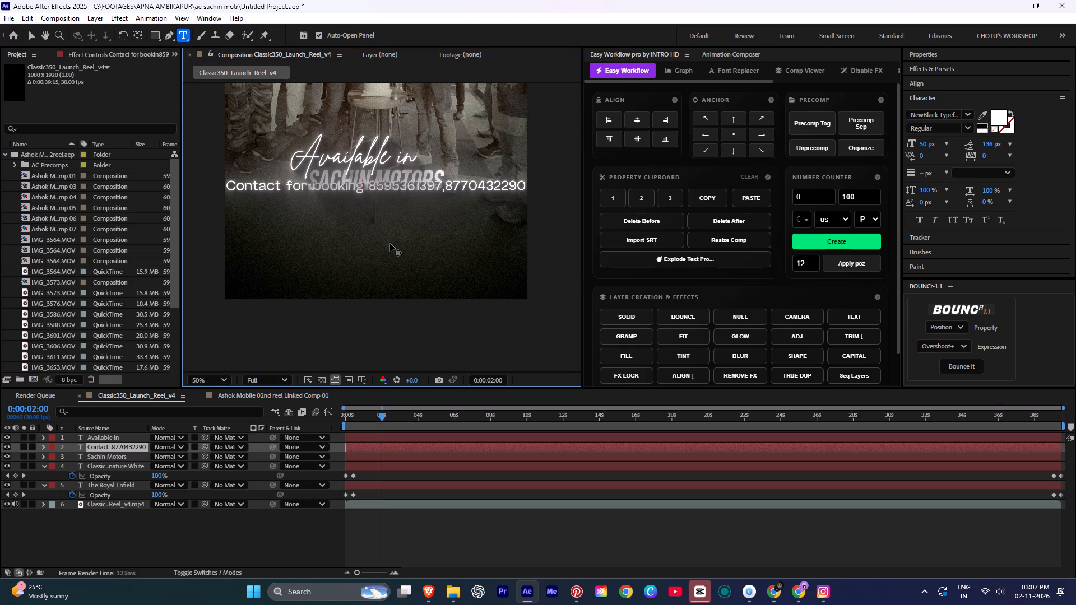
{"action": "key", "text": "BackSpace"}
{"action": "key", "text": "BackSpace"}
{"action": "key", "text": "BackSpace"}
{"action": "key", "text": "BackSpace"}
{"action": "key", "text": "BackSpace"}
{"action": "key", "text": "BackSpace"}
{"action": "key", "text": "BackSpace"}
{"action": "key", "text": "BackSpace"}
{"action": "key", "text": "BackSpace"}
{"action": "key", "text": "BackSpace"}
{"action": "key", "text": "BackSpace"}
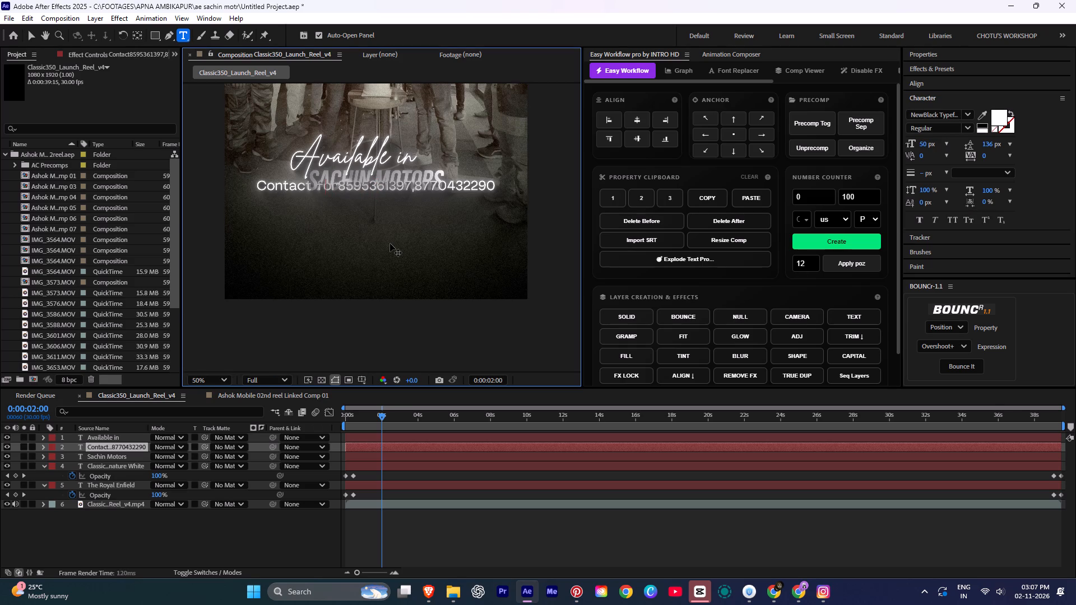
{"action": "key", "text": "BackSpace"}
{"action": "key", "text": "space"}
{"action": "type", "text": "US"}
{"action": "type", "text": ":"}
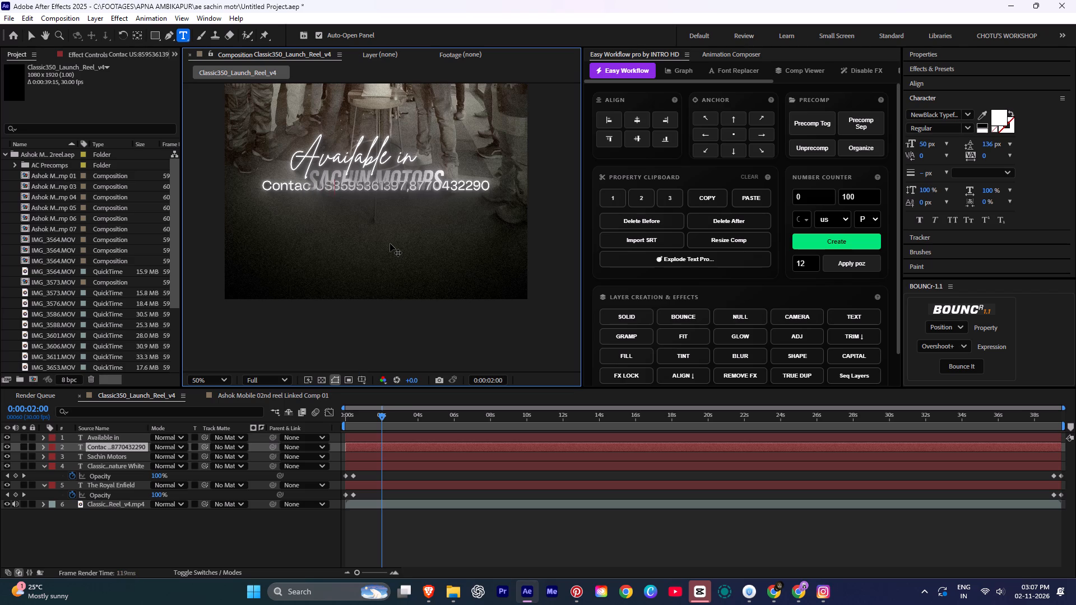
{"action": "key", "text": "space"}
{"action": "key", "text": "BackSpace"}
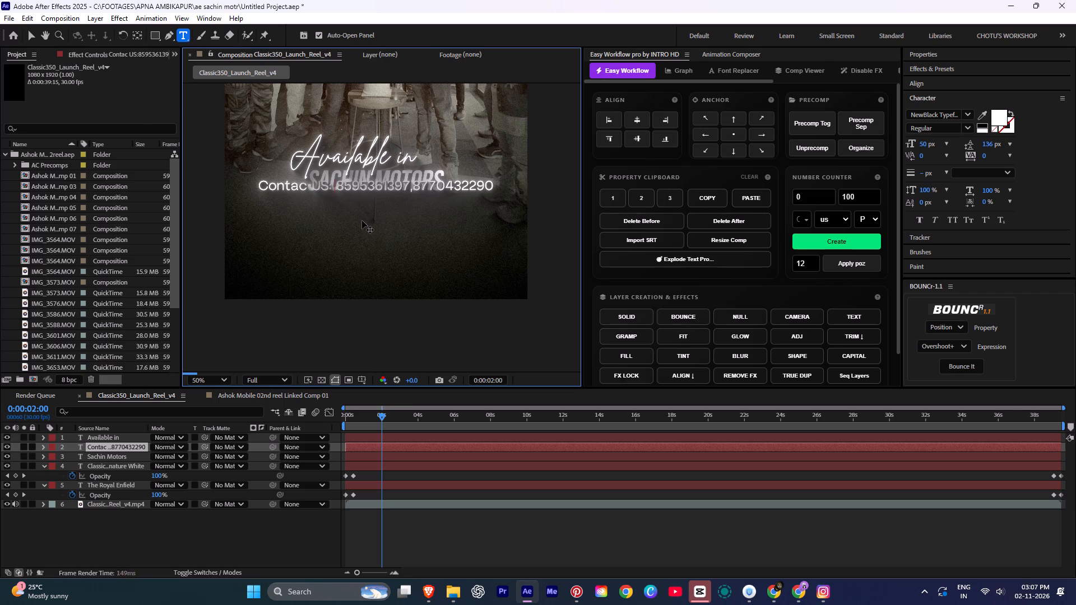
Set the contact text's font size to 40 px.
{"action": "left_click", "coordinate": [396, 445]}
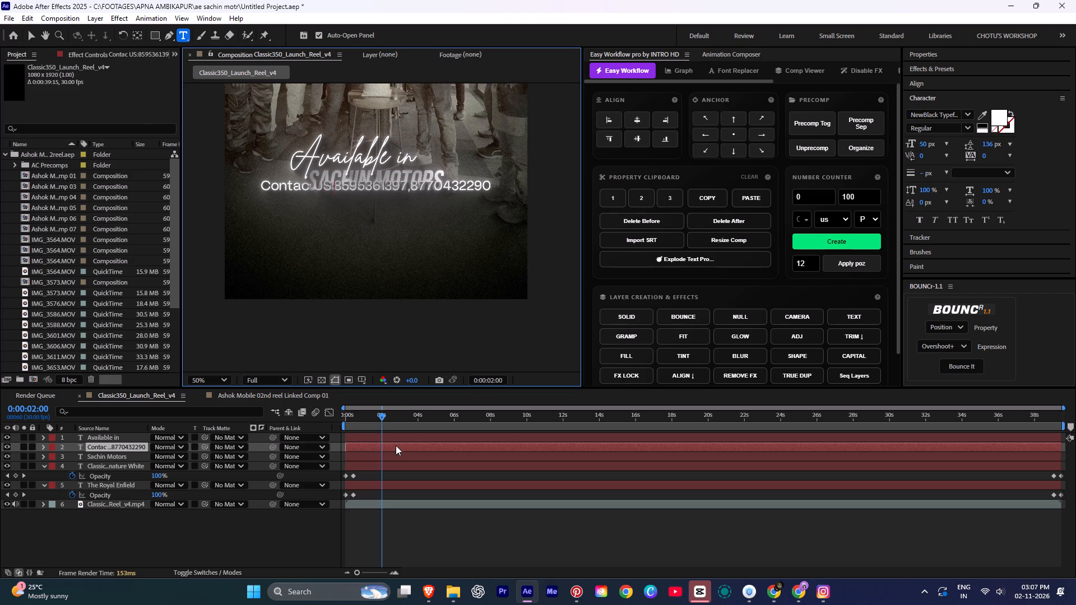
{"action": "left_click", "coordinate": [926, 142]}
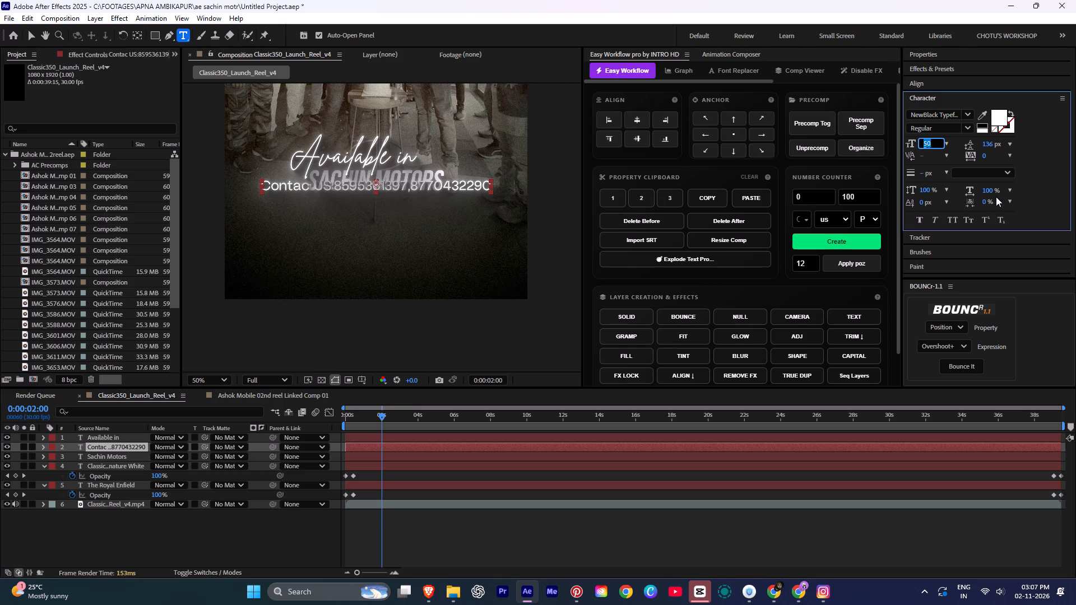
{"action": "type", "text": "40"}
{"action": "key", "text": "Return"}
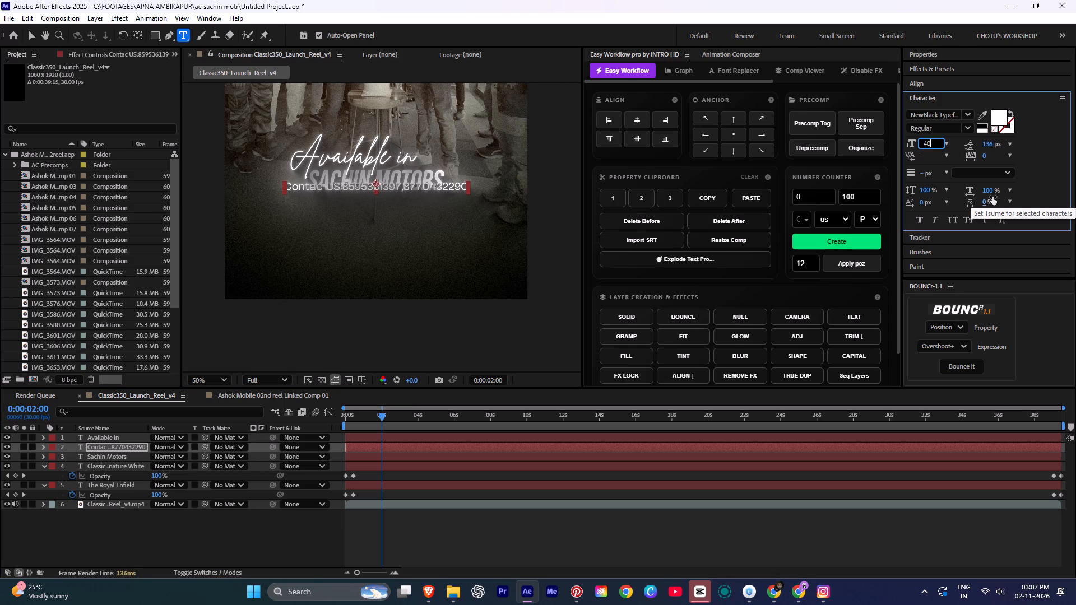
Centre the anchor point of the shortened contact text and align it to the frame's horizontal centre.
{"action": "left_click", "coordinate": [393, 448]}
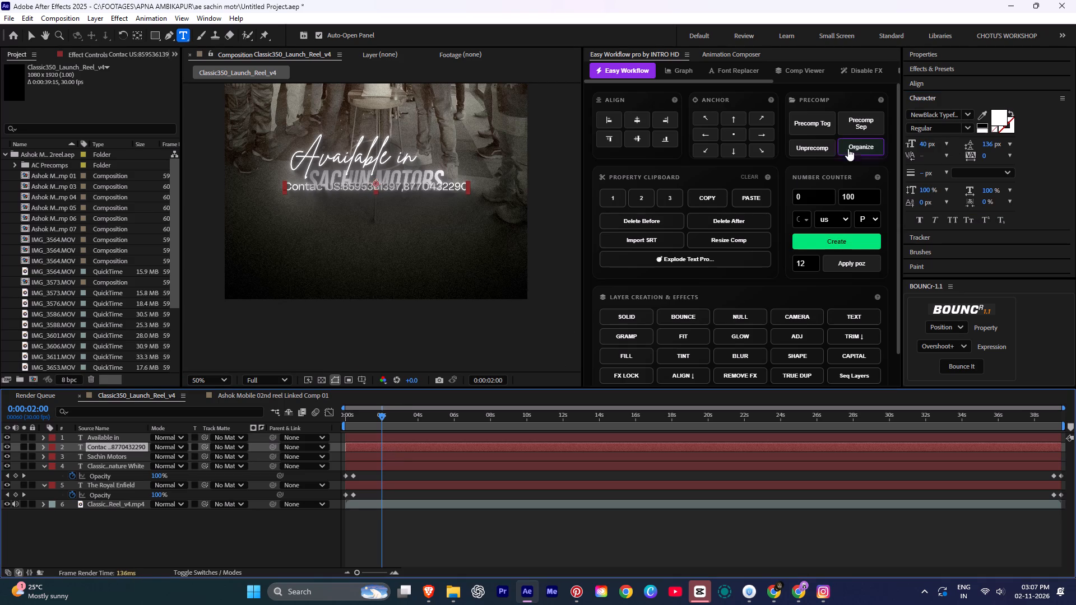
{"action": "left_click", "coordinate": [742, 130]}
{"action": "left_click", "coordinate": [638, 120]}
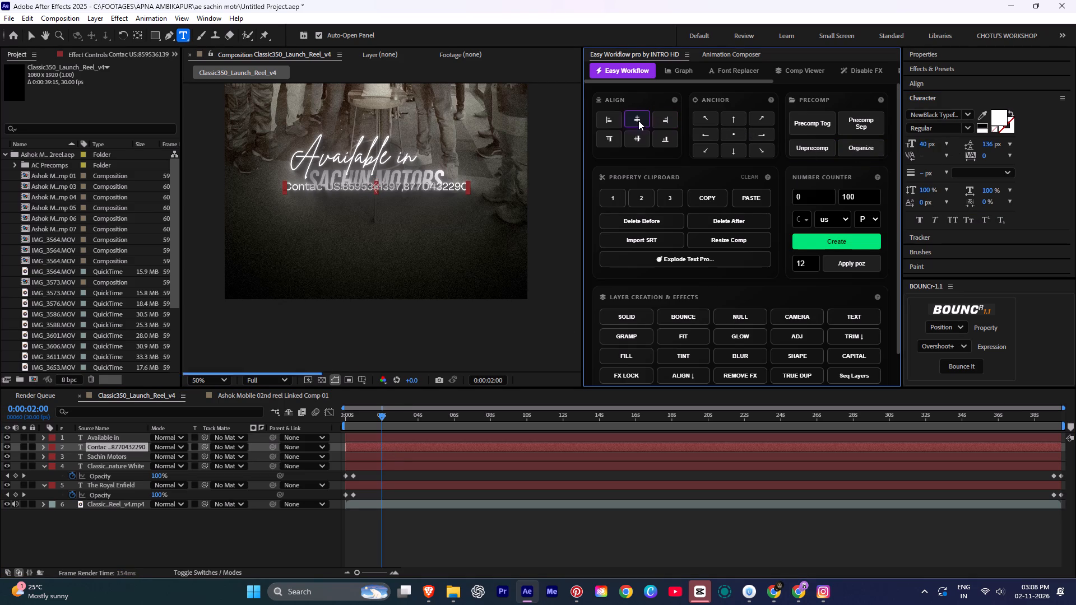
Lower the contact text below the Sachin Motors line to a vertical position of about 1558.
{"action": "left_click", "coordinate": [930, 54]}
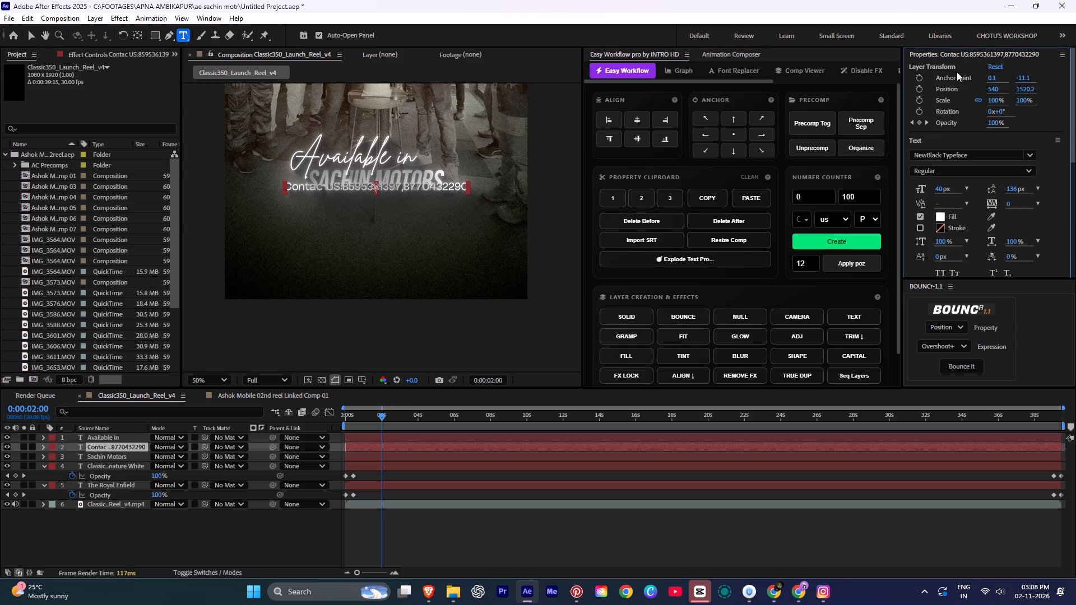
{"action": "left_click_drag", "start_coordinate": [1027, 89], "coordinate": [1041, 90]}
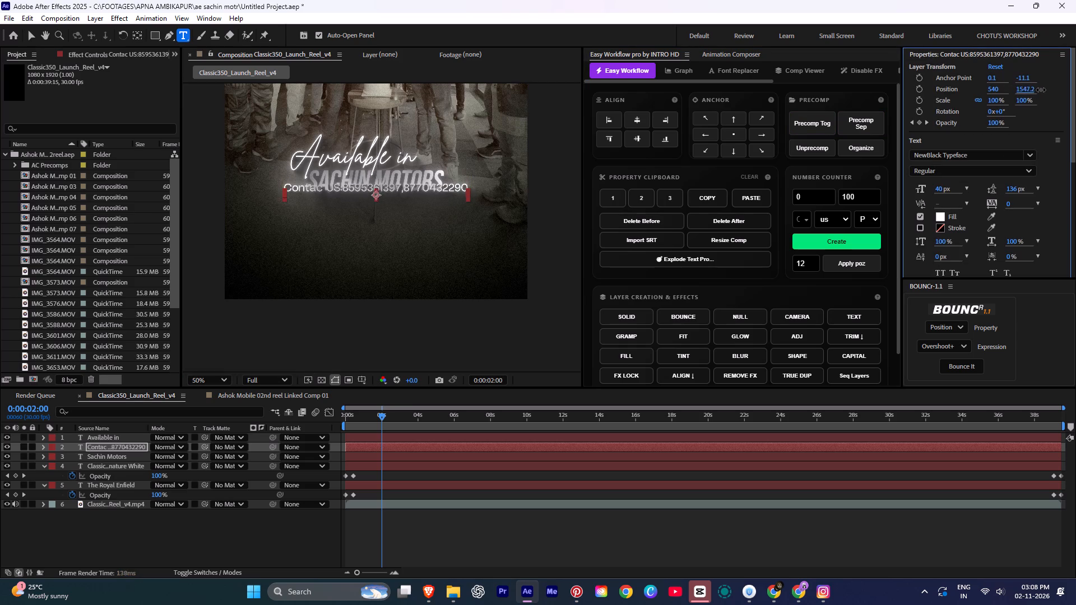
{"action": "left_click_drag", "start_coordinate": [1041, 90], "coordinate": [1045, 90]}
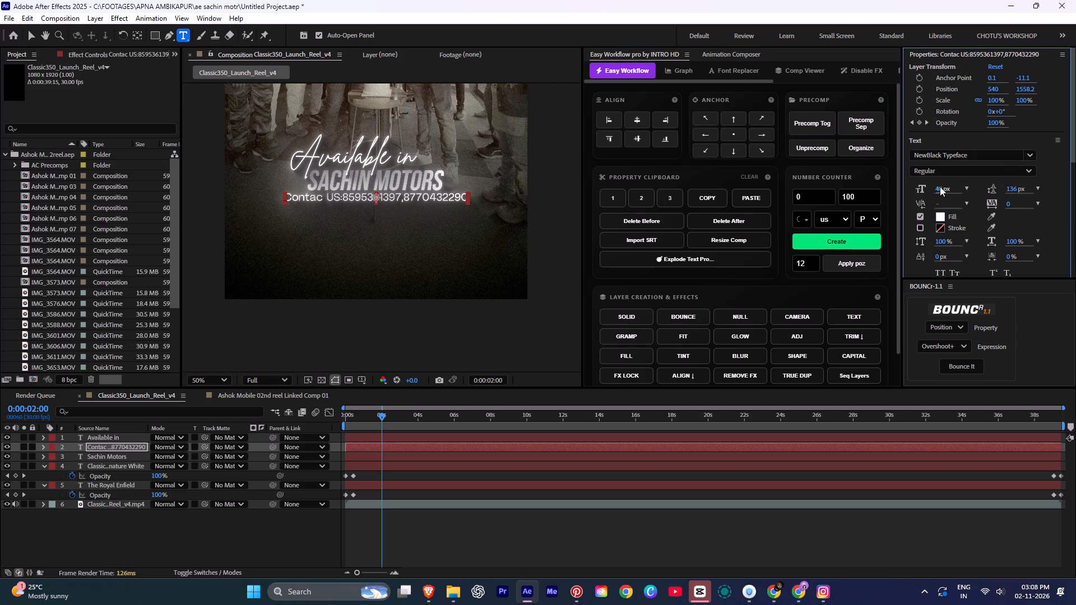
Try a font size of 35 px on the contact text, then set it to 30 px and check it up close.
{"action": "left_click", "coordinate": [940, 187]}
{"action": "type", "text": "35"}
{"action": "key", "text": "Return"}
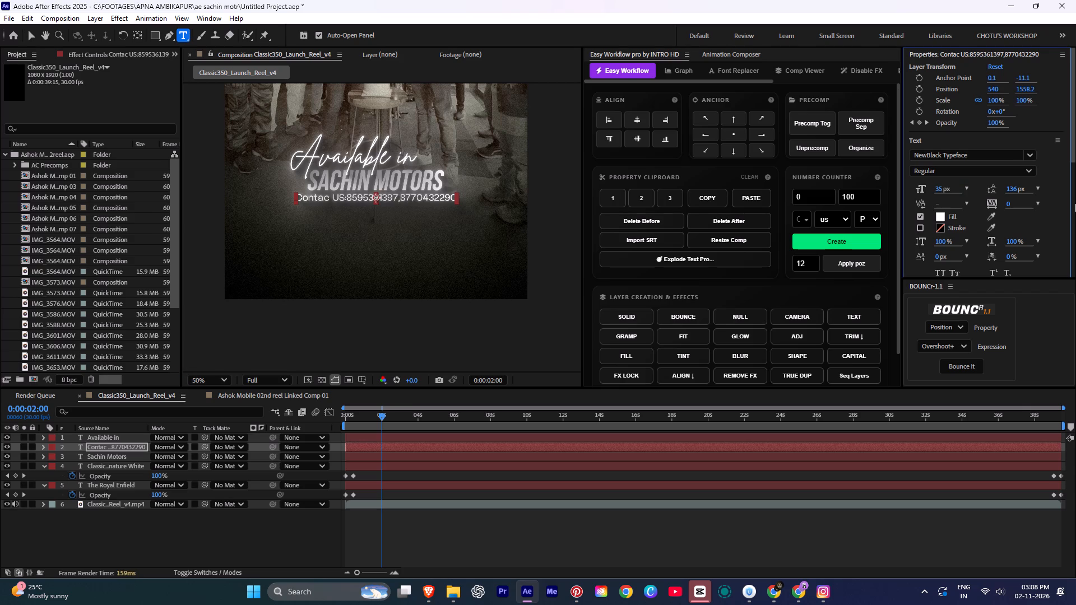
{"action": "left_click", "coordinate": [940, 188]}
{"action": "type", "text": "30"}
{"action": "key", "text": "Return"}
{"action": "scroll", "coordinate": [377, 207], "scroll_direction": "up", "scroll_amount": 1, "text": "ctrl"}
{"action": "scroll", "coordinate": [377, 207], "scroll_direction": "down", "scroll_amount": 1, "text": "ctrl"}
{"action": "scroll", "coordinate": [377, 207], "scroll_direction": "up", "scroll_amount": 1, "text": "ctrl"}
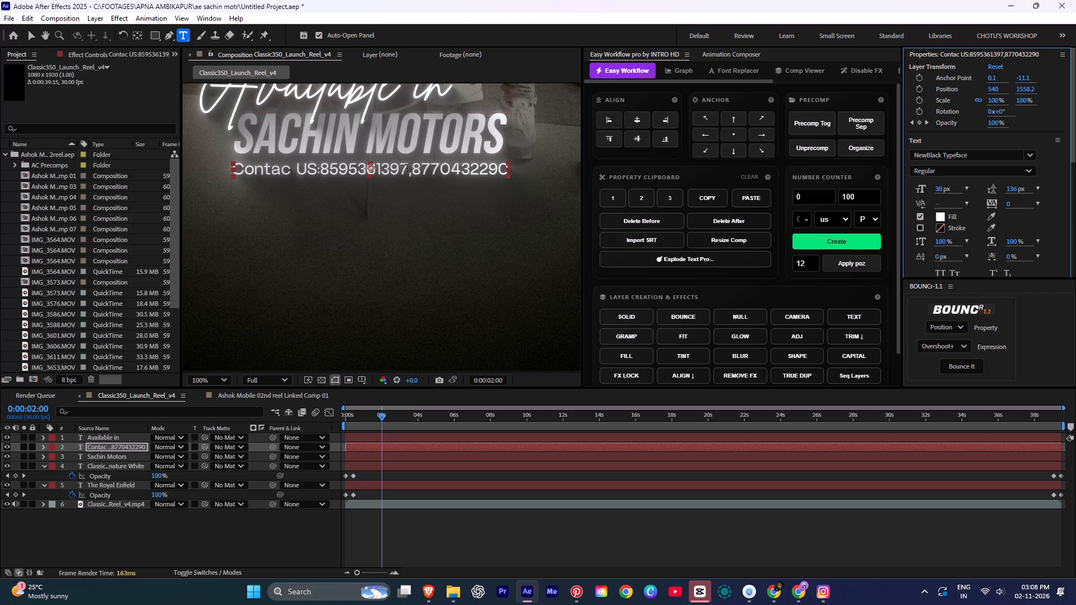
{"action": "scroll", "coordinate": [364, 153], "scroll_direction": "down", "scroll_amount": 1, "text": "ctrl"}
{"action": "left_click_drag", "start_coordinate": [368, 152], "coordinate": [373, 153]}
Set the font size of the Sachin Motors text to 130 px.
{"action": "left_click", "coordinate": [441, 458]}
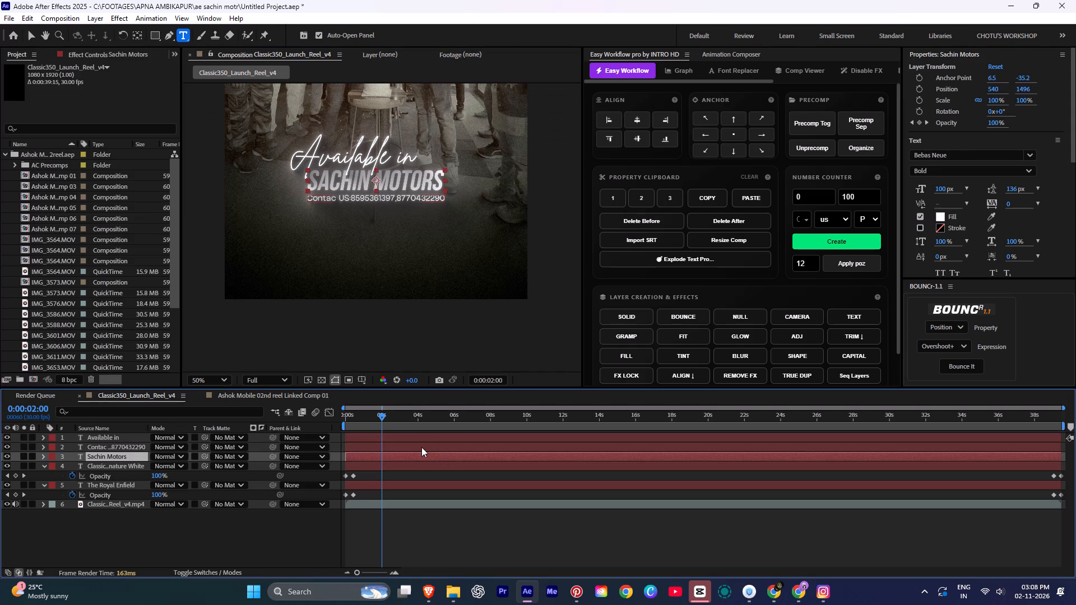
{"action": "left_click", "coordinate": [421, 448]}
{"action": "left_click", "coordinate": [410, 455]}
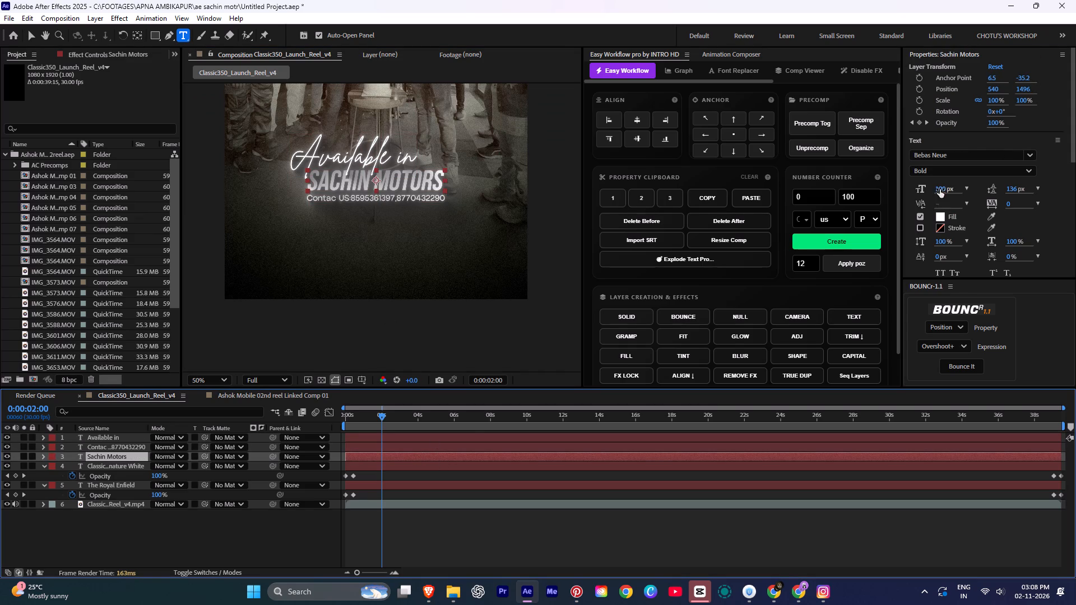
{"action": "left_click", "coordinate": [940, 189]}
{"action": "type", "text": "130"}
{"action": "key", "text": "Return"}
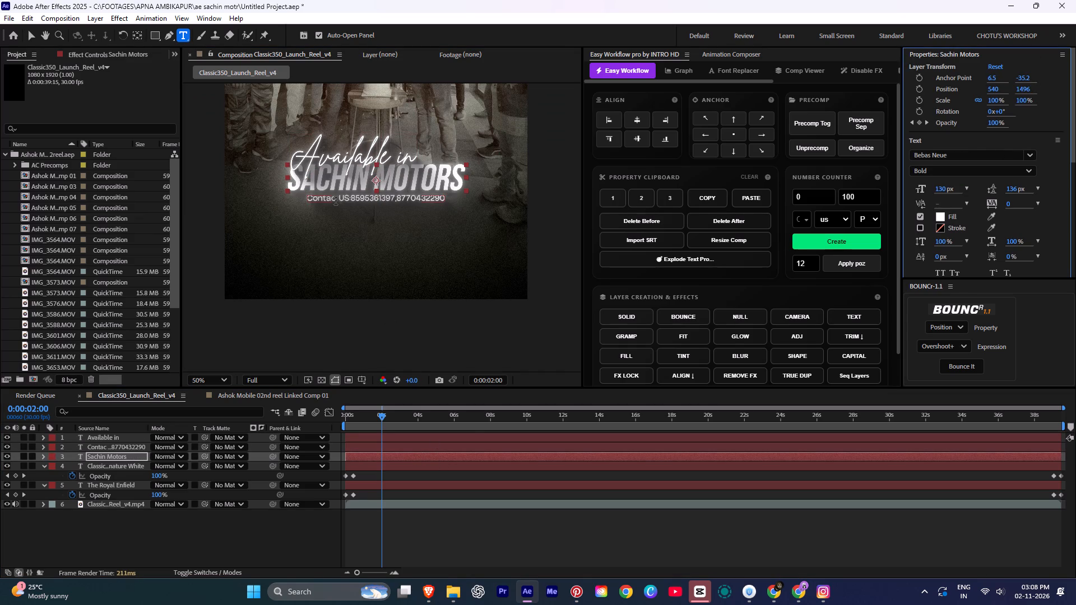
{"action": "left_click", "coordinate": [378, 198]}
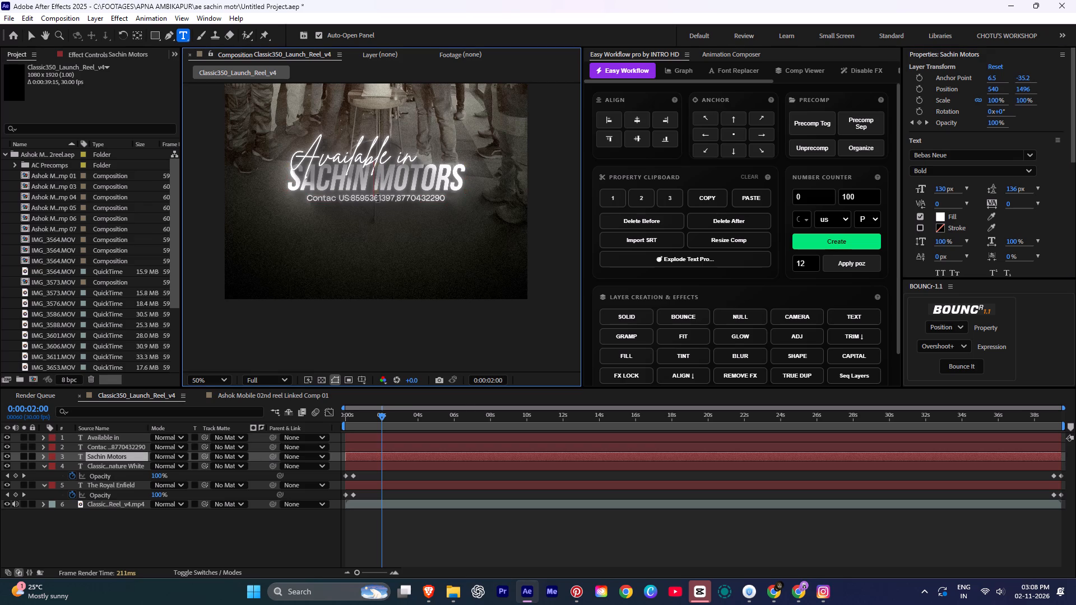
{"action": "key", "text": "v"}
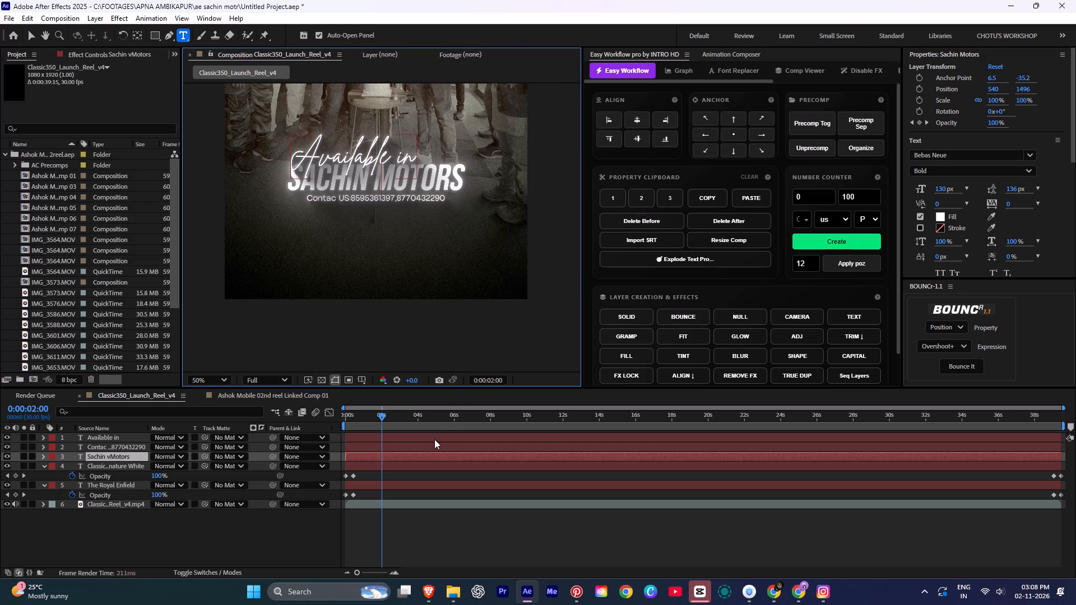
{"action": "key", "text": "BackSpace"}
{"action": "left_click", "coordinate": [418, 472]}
Move the "Available in" text up and slightly to the right, to a position of about 473, 1383.
{"action": "left_click", "coordinate": [418, 436]}
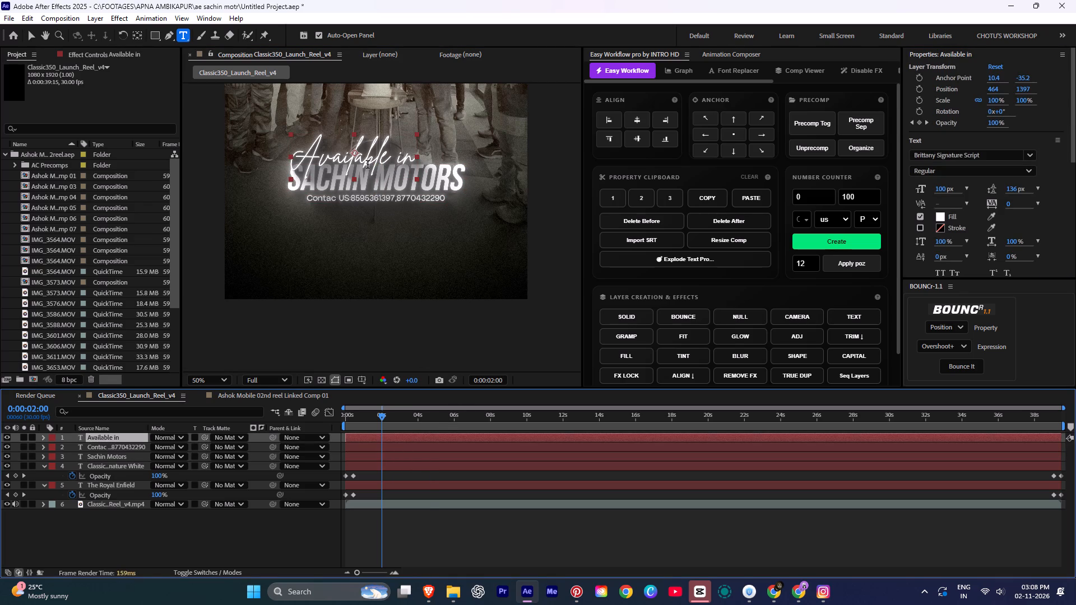
{"action": "left_click", "coordinate": [430, 468]}
{"action": "key", "text": "v"}
{"action": "left_click", "coordinate": [431, 476]}
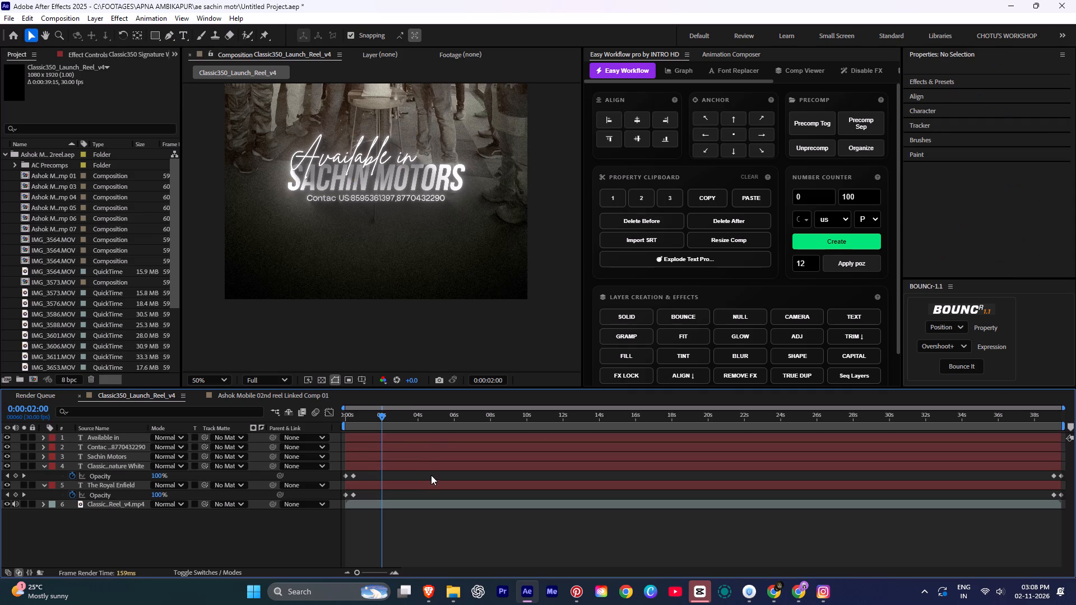
{"action": "left_click", "coordinate": [424, 435]}
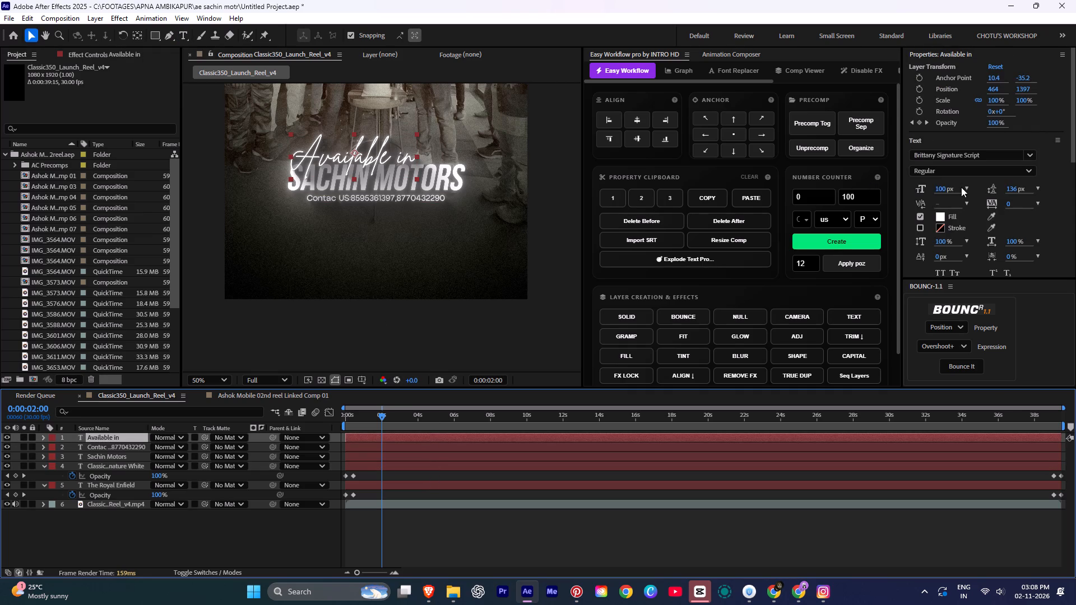
{"action": "left_click_drag", "start_coordinate": [1024, 89], "coordinate": [1015, 89]}
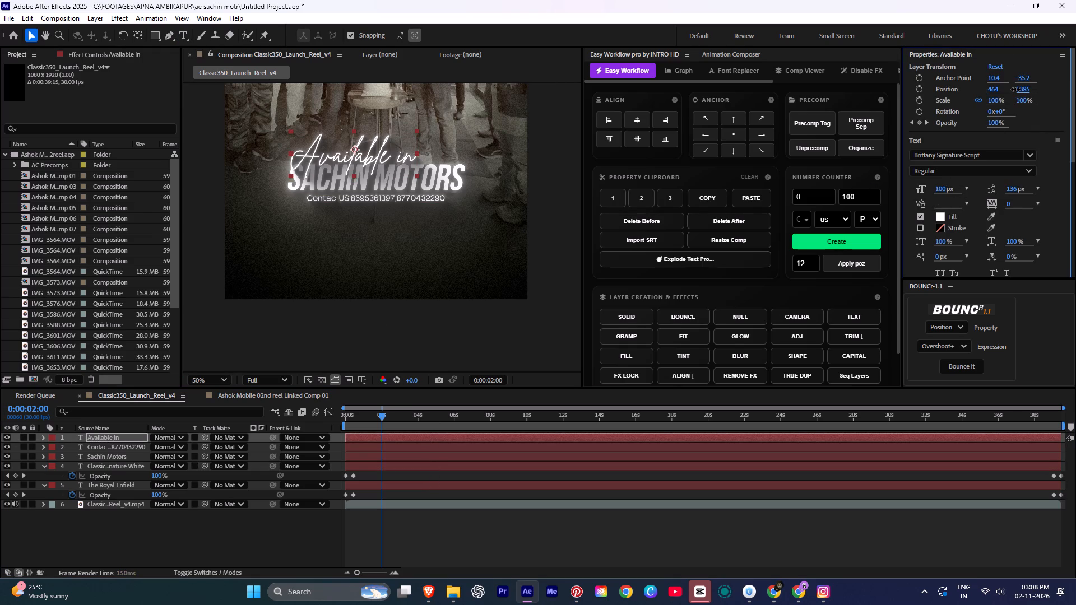
{"action": "left_click_drag", "start_coordinate": [1015, 89], "coordinate": [1014, 89]}
{"action": "left_click_drag", "start_coordinate": [992, 86], "coordinate": [998, 86]}
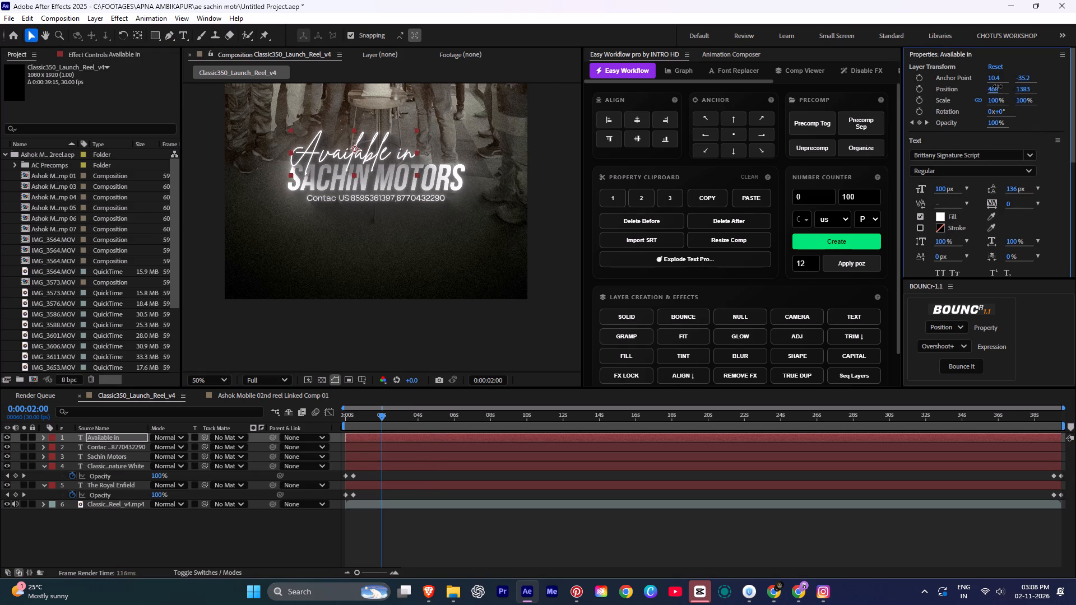
{"action": "left_click_drag", "start_coordinate": [998, 86], "coordinate": [1000, 87]}
Recolour the fill of the Sachin Motors text, trying red, green and violet before applying a bright magenta, DF08FF.
{"action": "left_click", "coordinate": [445, 179]}
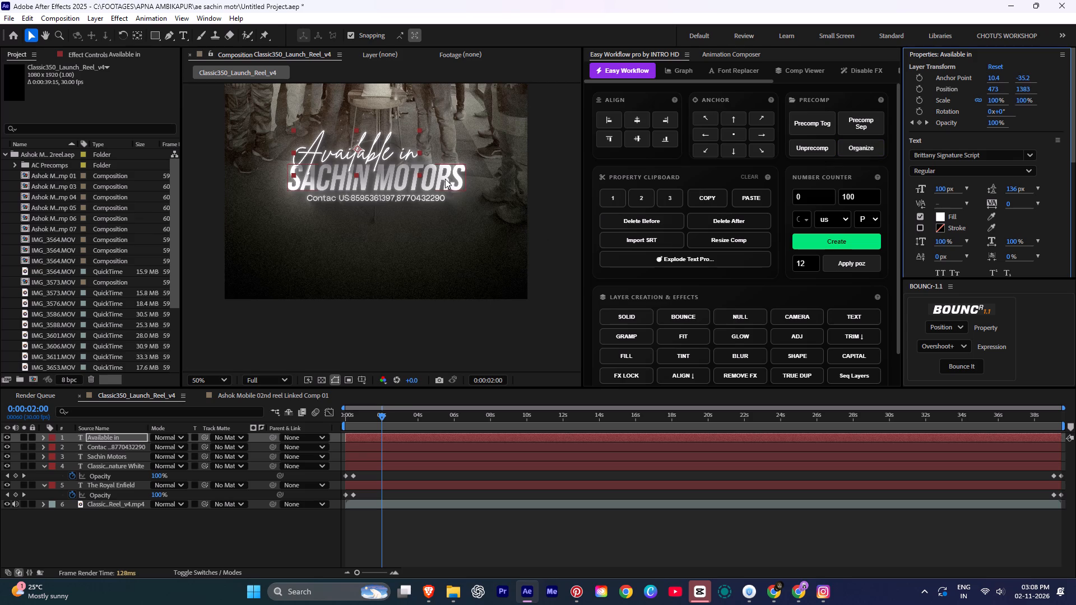
{"action": "left_click", "coordinate": [940, 218]}
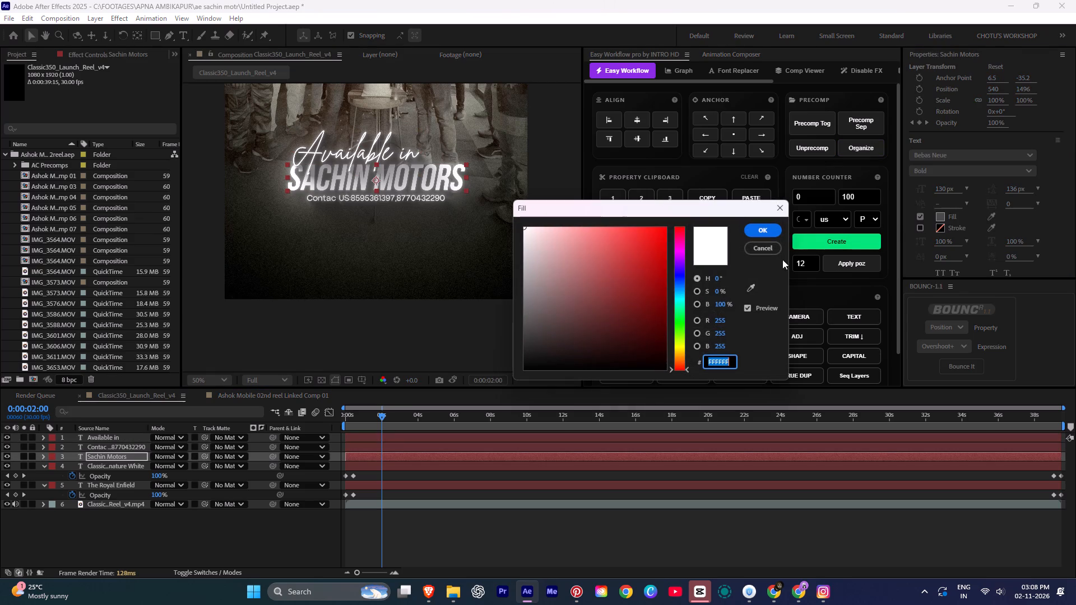
{"action": "left_click", "coordinate": [630, 263]}
{"action": "left_click", "coordinate": [654, 232]}
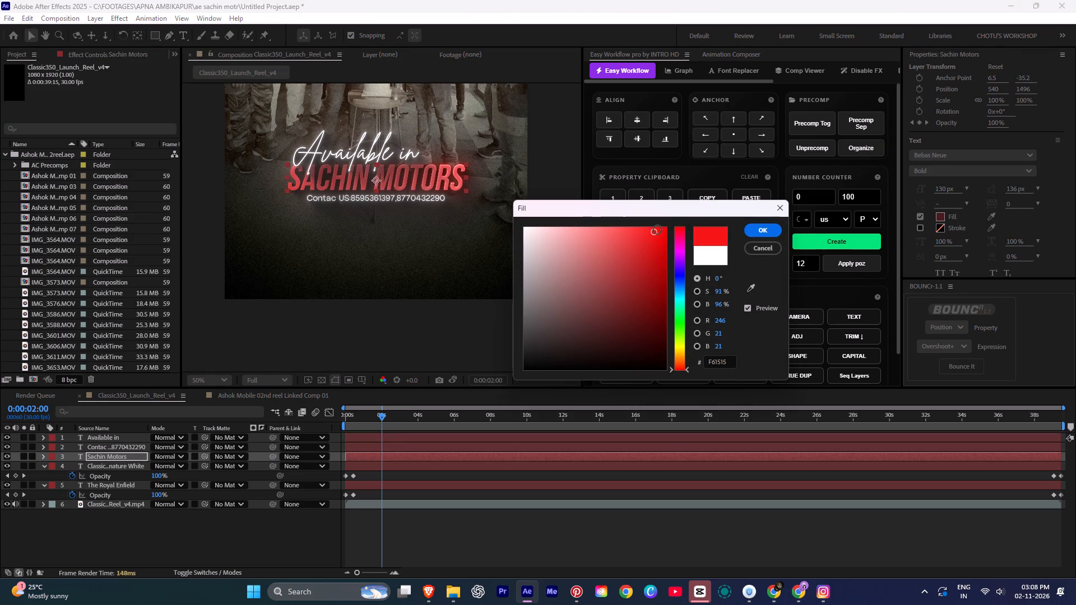
{"action": "left_click_drag", "start_coordinate": [659, 228], "coordinate": [669, 214]}
{"action": "left_click", "coordinate": [683, 311]}
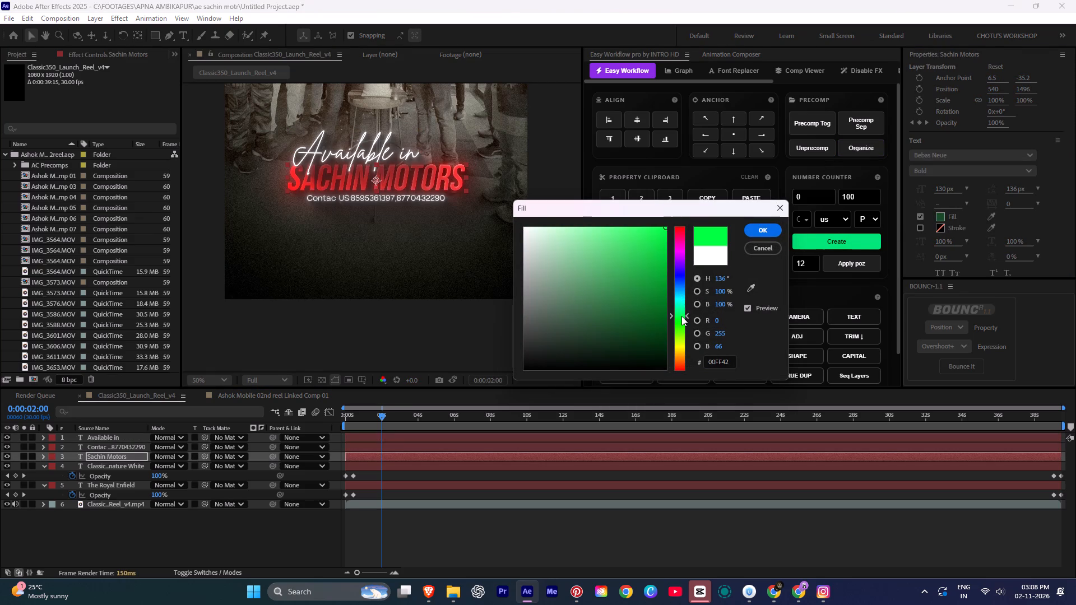
{"action": "left_click", "coordinate": [648, 239]}
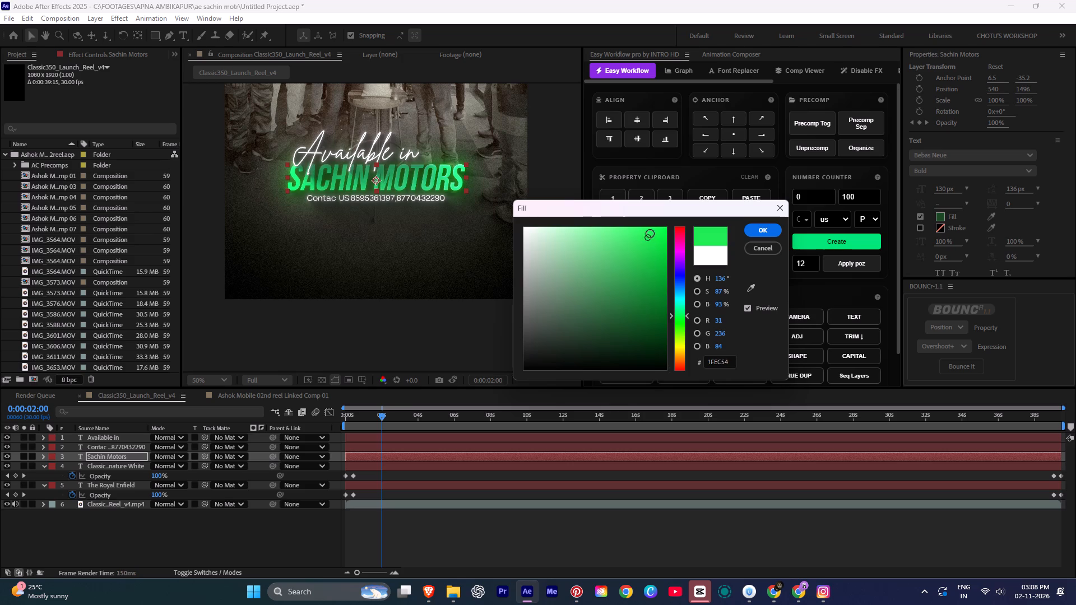
{"action": "left_click_drag", "start_coordinate": [655, 231], "coordinate": [662, 213]}
{"action": "left_click", "coordinate": [676, 243]}
{"action": "left_click", "coordinate": [679, 251]}
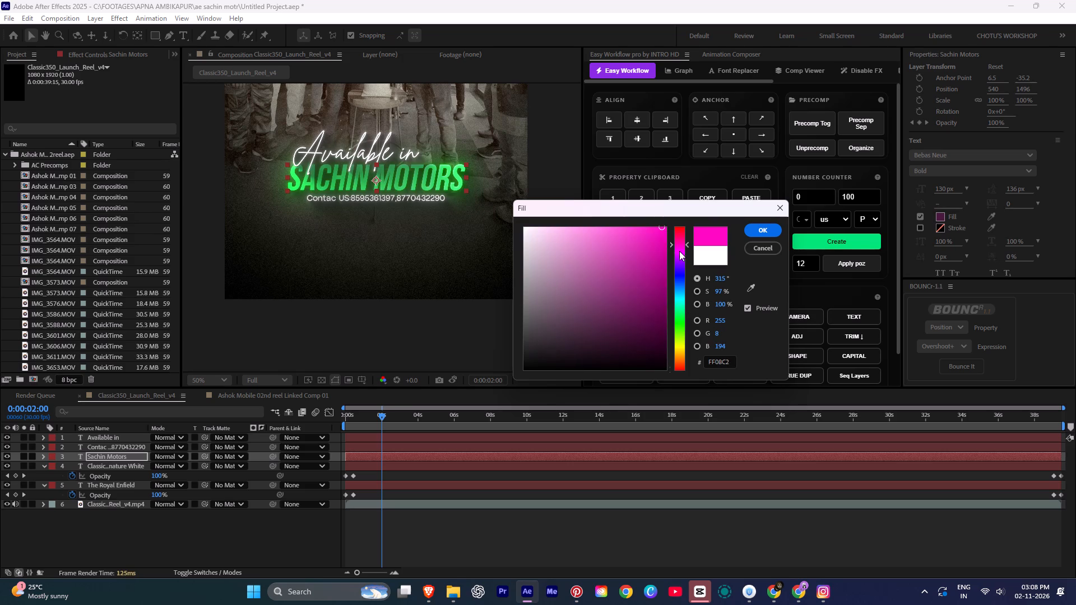
{"action": "left_click_drag", "start_coordinate": [680, 258], "coordinate": [681, 268]}
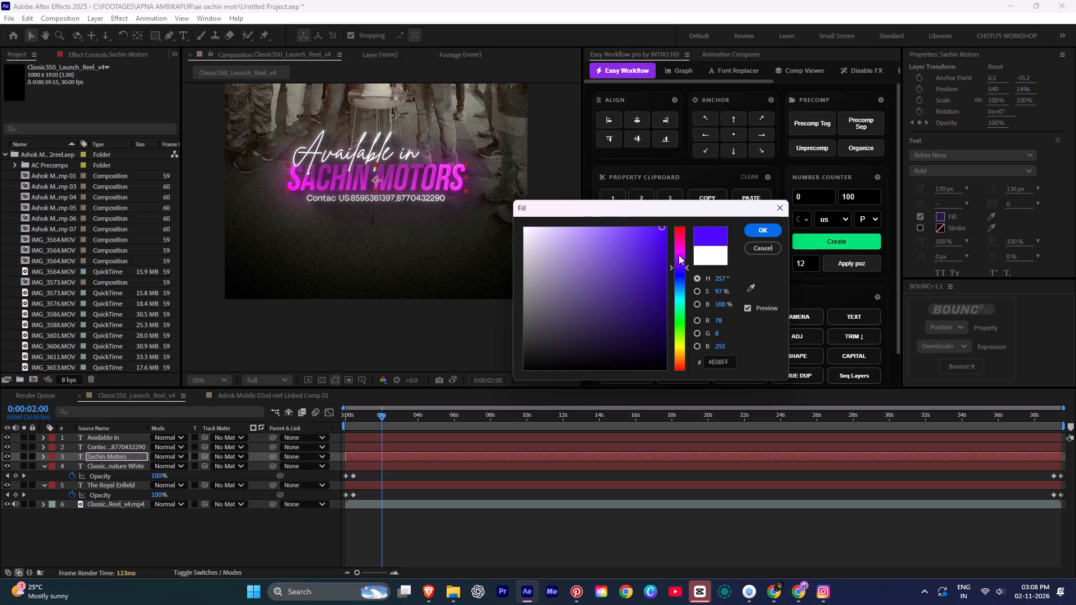
{"action": "left_click", "coordinate": [679, 255]}
{"action": "left_click", "coordinate": [679, 254]}
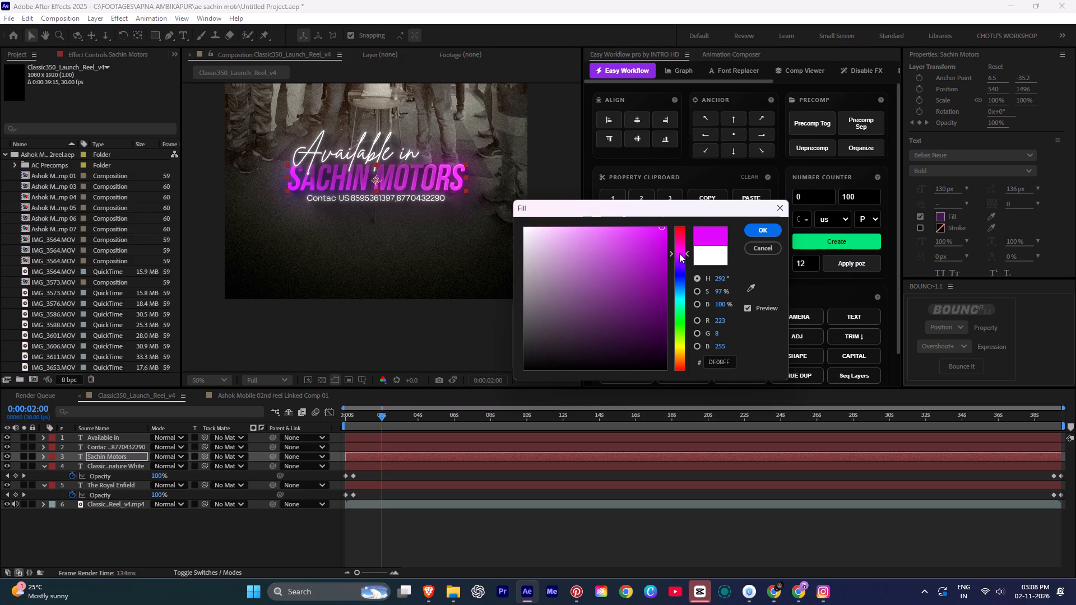
{"action": "left_click", "coordinate": [769, 230]}
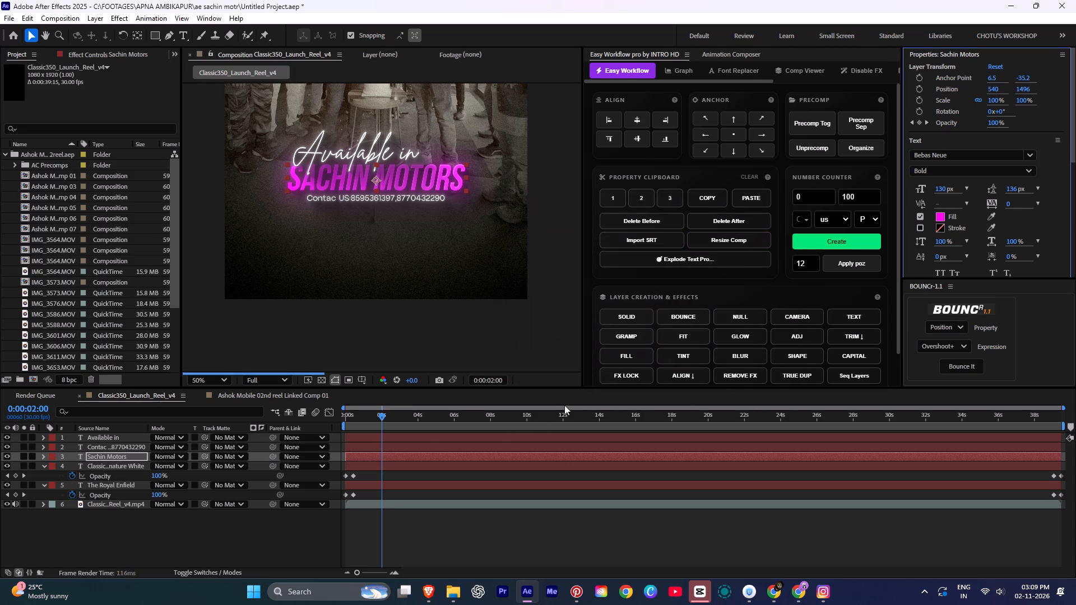
Set the font size of the contact text to 35 px.
{"action": "left_click", "coordinate": [416, 448]}
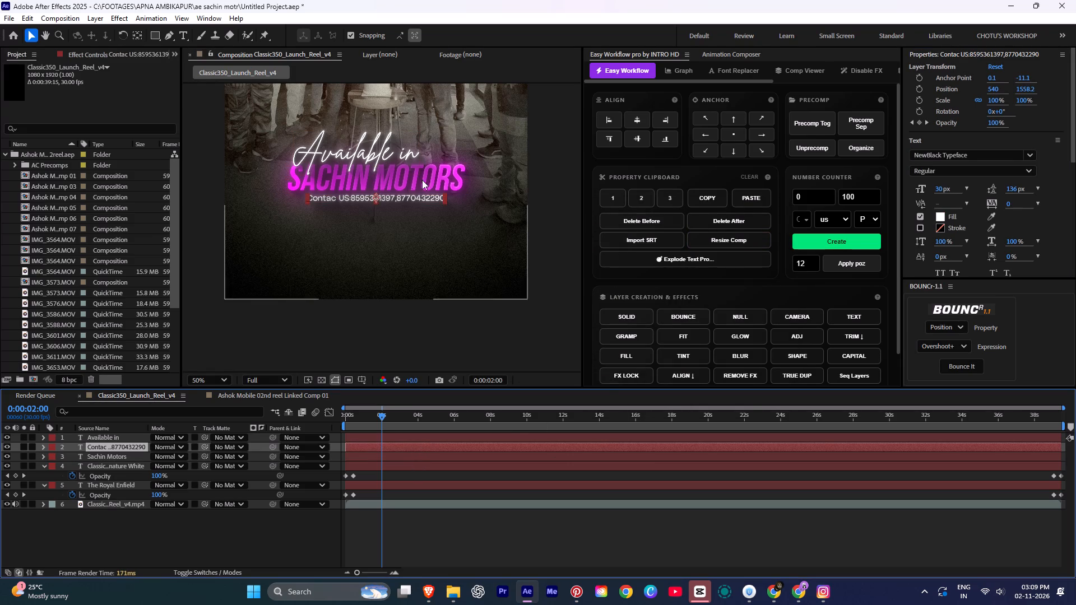
{"action": "scroll", "coordinate": [356, 202], "scroll_direction": "up", "scroll_amount": 1, "text": "ctrl"}
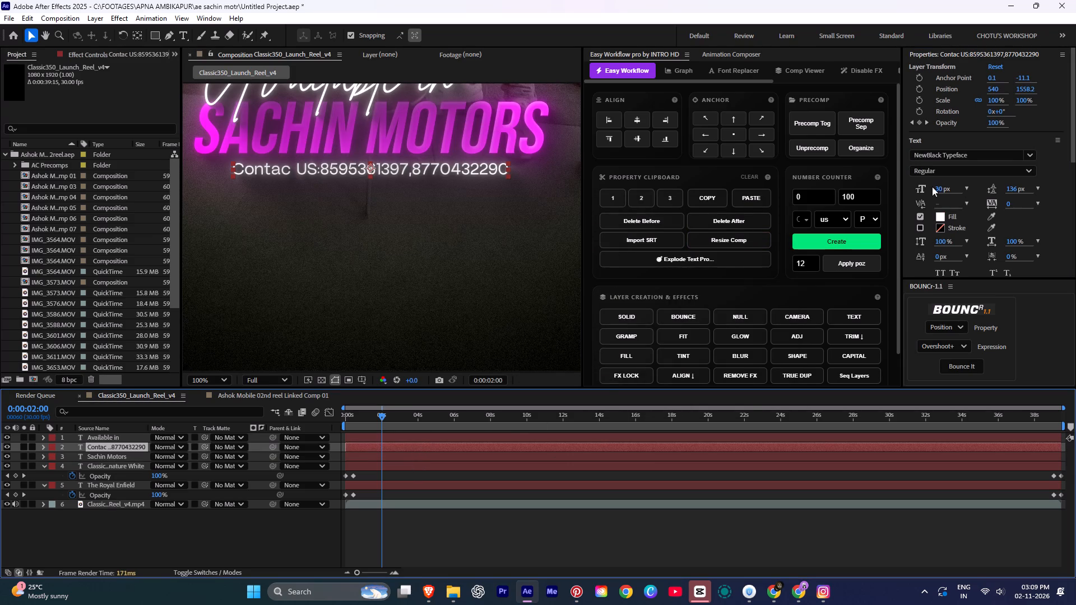
{"action": "left_click", "coordinate": [938, 188]}
{"action": "type", "text": "35"}
{"action": "key", "text": "Return"}
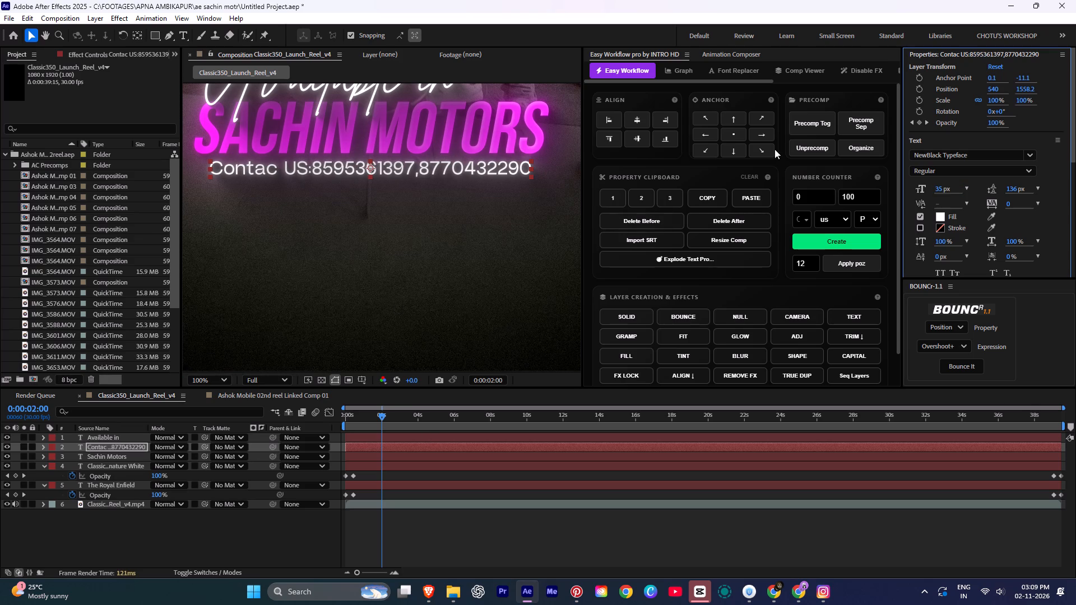
Centre the anchor point of the enlarged contact text and align it to the frame's horizontal centre.
{"action": "left_click", "coordinate": [732, 135]}
{"action": "left_click", "coordinate": [632, 119]}
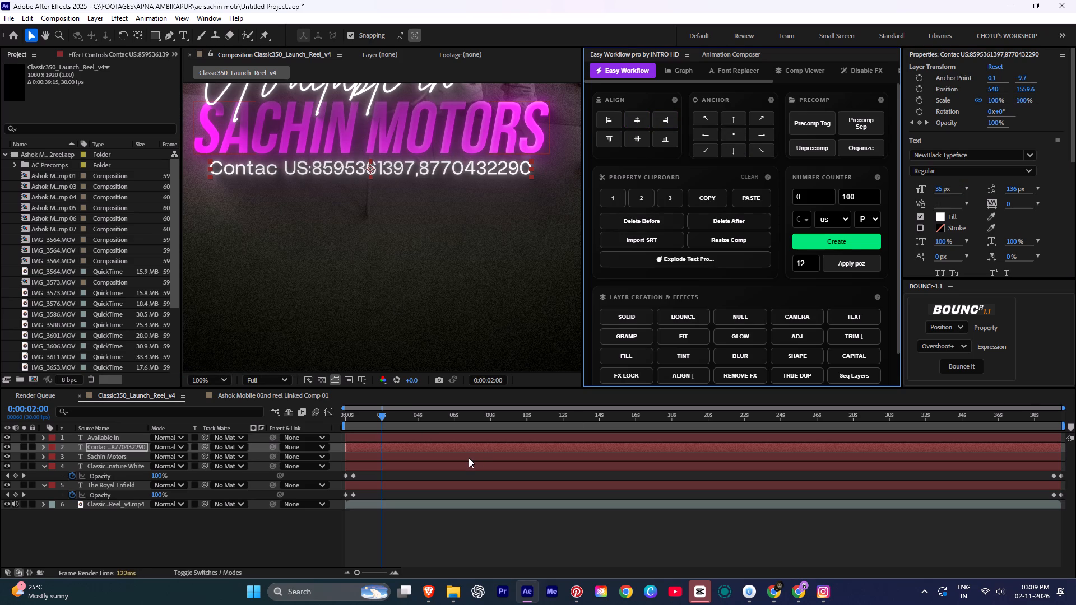
{"action": "left_click", "coordinate": [641, 120]}
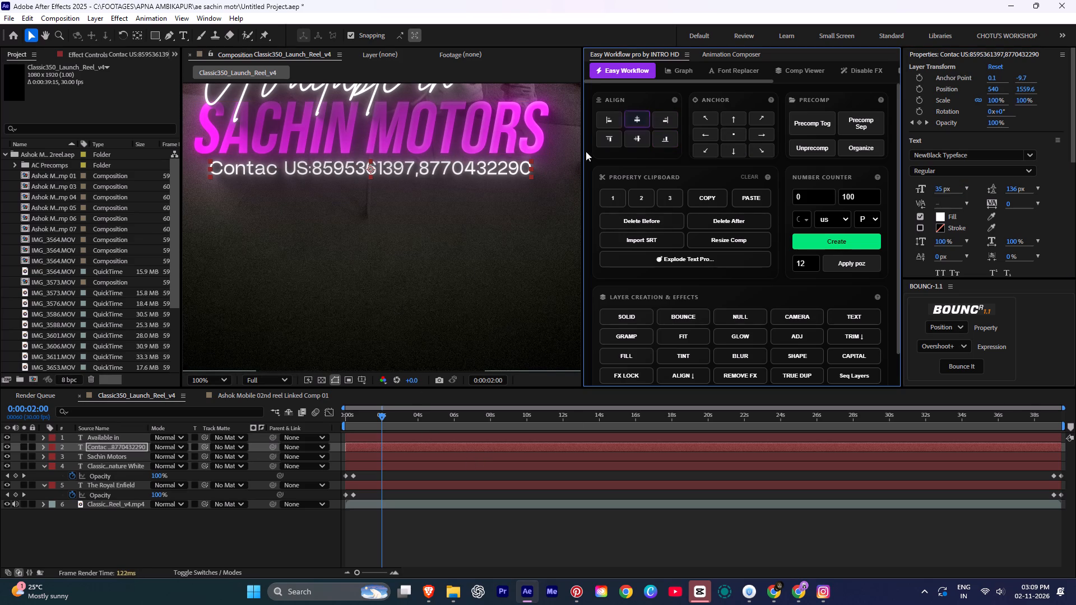
Fit the whole reel frame in view and scrub through the timeline to check the text overlays against the footage.
{"action": "scroll", "coordinate": [400, 198], "scroll_direction": "down", "scroll_amount": 2, "text": "ctrl"}
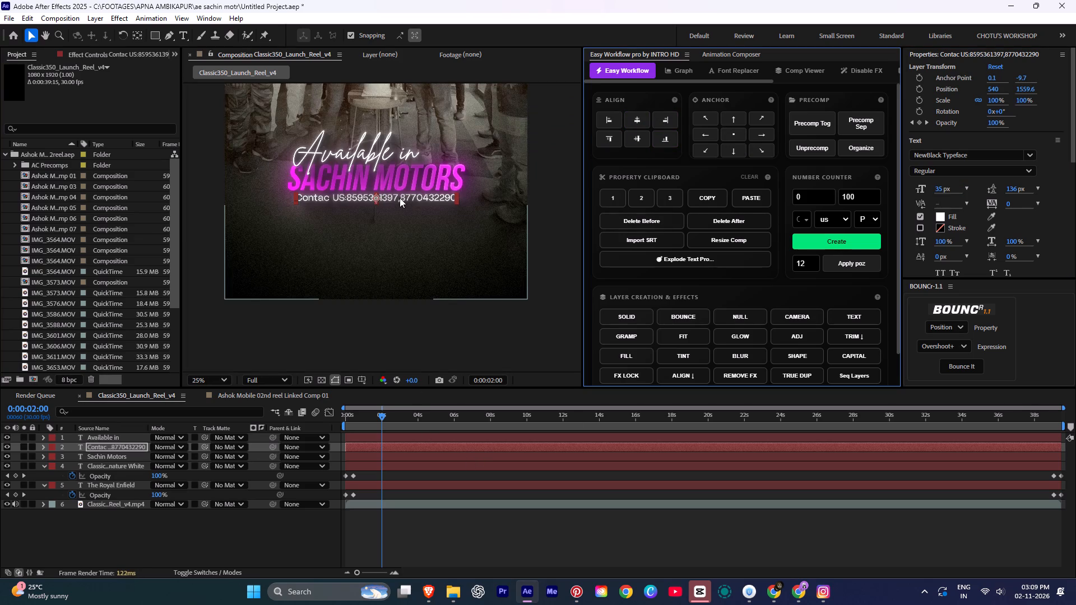
{"action": "scroll", "coordinate": [400, 198], "scroll_direction": "down", "scroll_amount": 1, "text": "ctrl"}
{"action": "scroll", "coordinate": [363, 202], "scroll_direction": "up", "scroll_amount": 1, "text": "ctrl"}
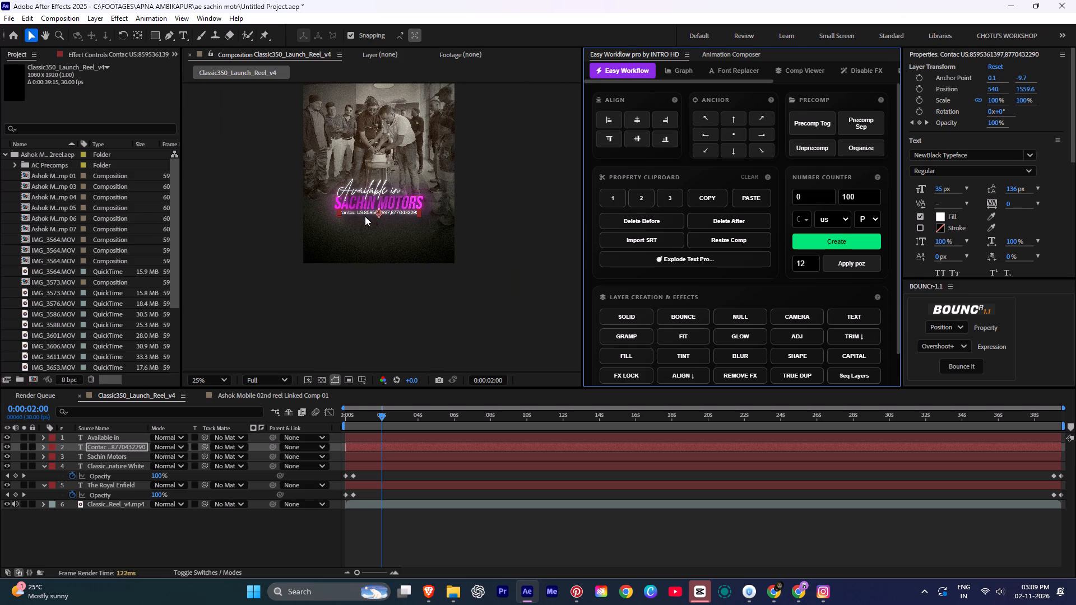
{"action": "left_click", "coordinate": [252, 379]}
{"action": "left_click", "coordinate": [260, 417]}
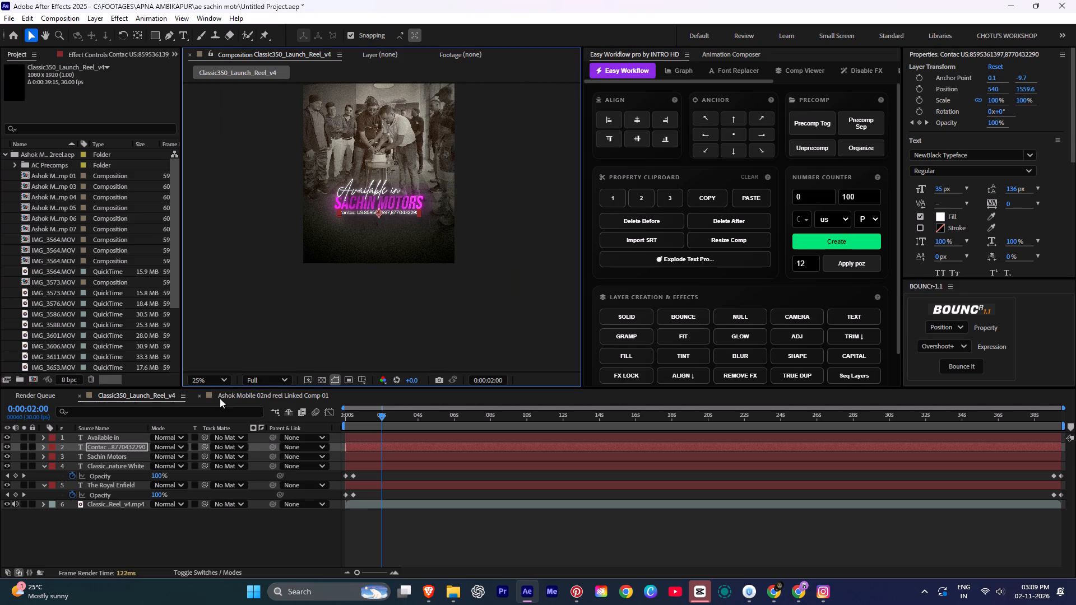
{"action": "left_click", "coordinate": [212, 374]}
{"action": "left_click", "coordinate": [216, 380]}
{"action": "left_click", "coordinate": [221, 157]}
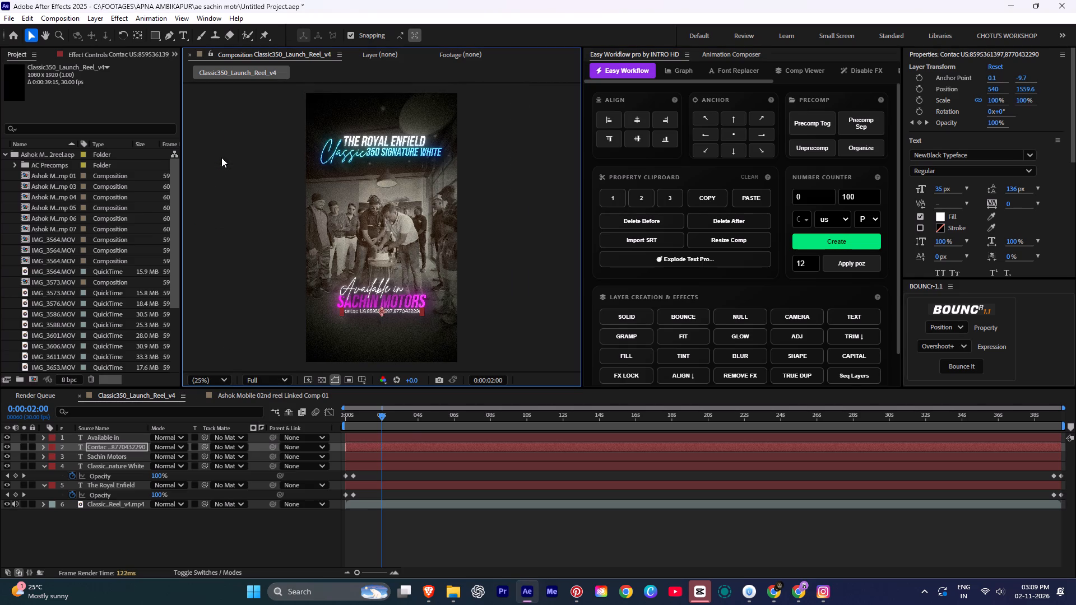
{"action": "left_click", "coordinate": [433, 487]}
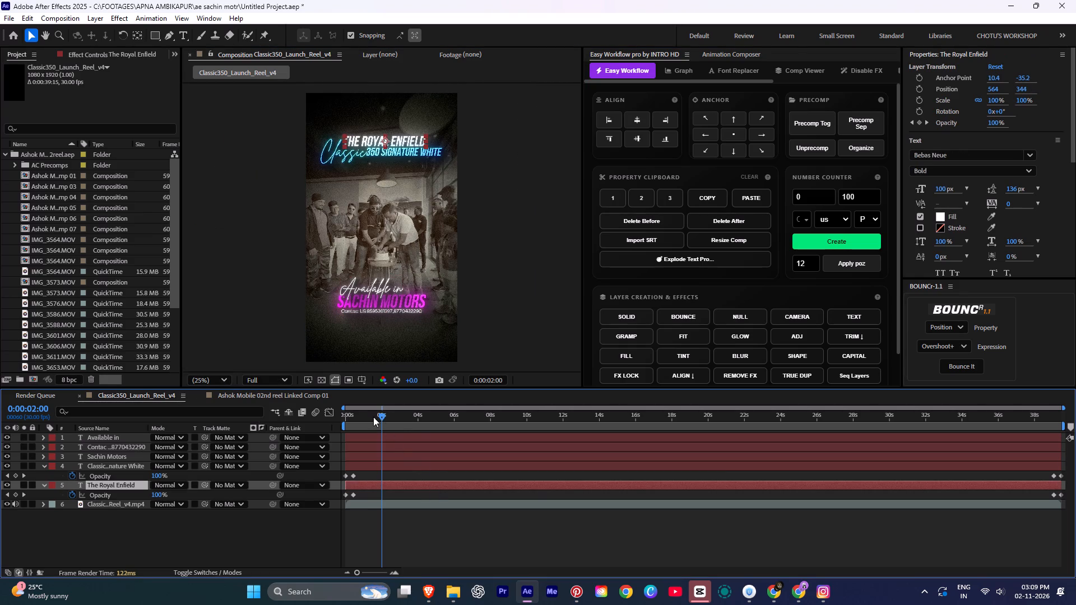
{"action": "left_click_drag", "start_coordinate": [379, 412], "coordinate": [383, 422]}
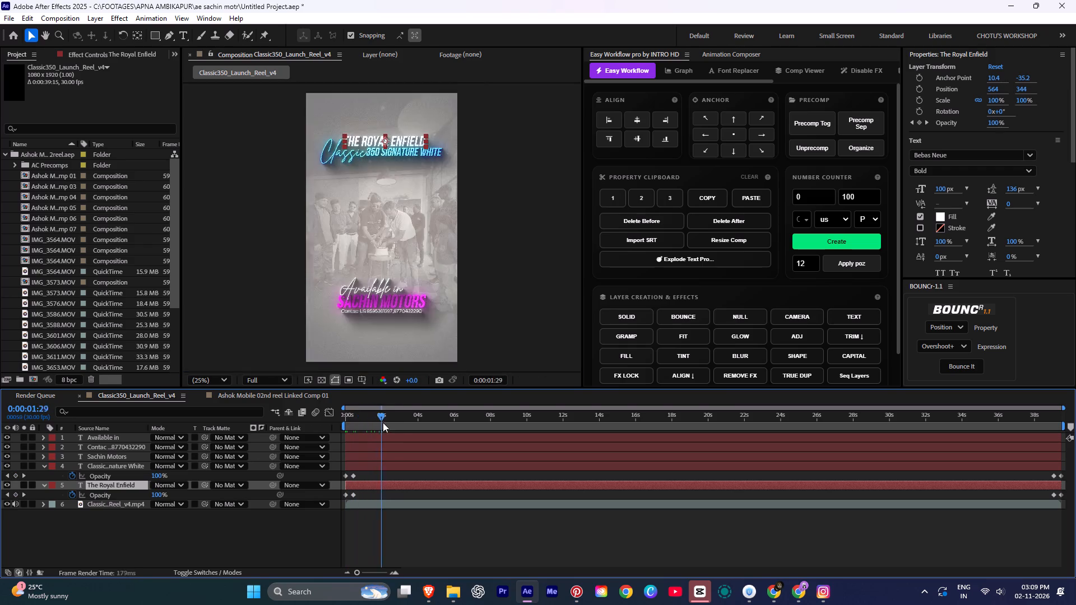
{"action": "left_click_drag", "start_coordinate": [383, 422], "coordinate": [469, 437]}
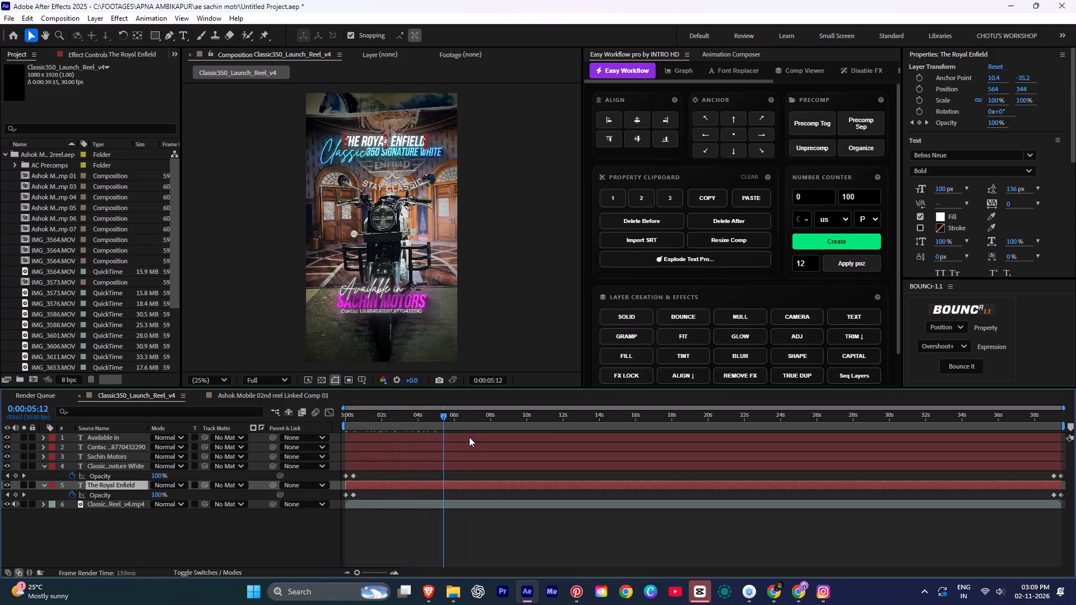
{"action": "left_click_drag", "start_coordinate": [469, 437], "coordinate": [664, 468]}
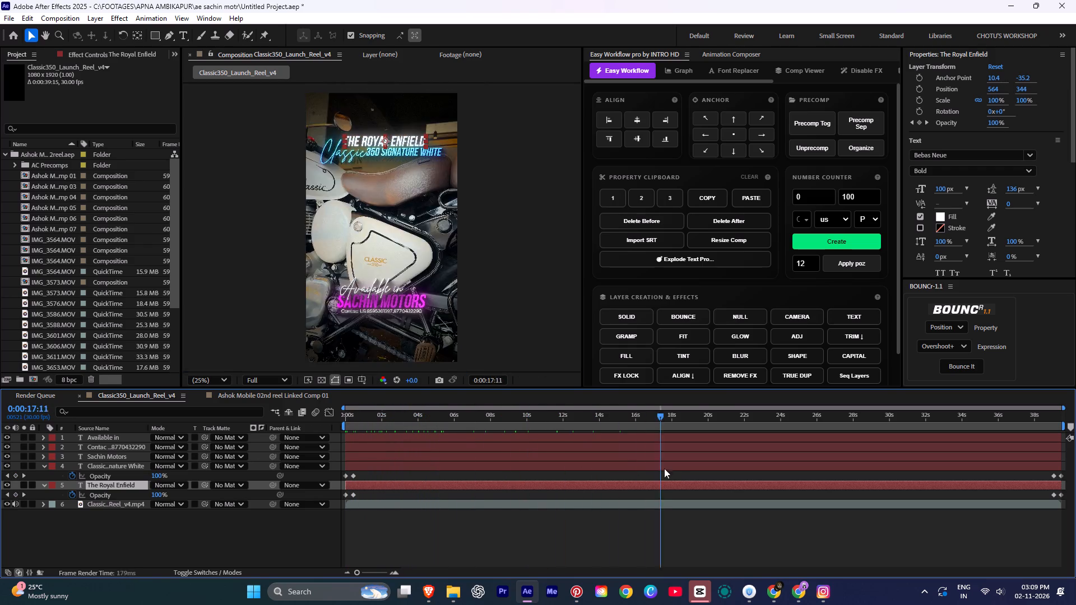
{"action": "left_click_drag", "start_coordinate": [664, 468], "coordinate": [970, 472]}
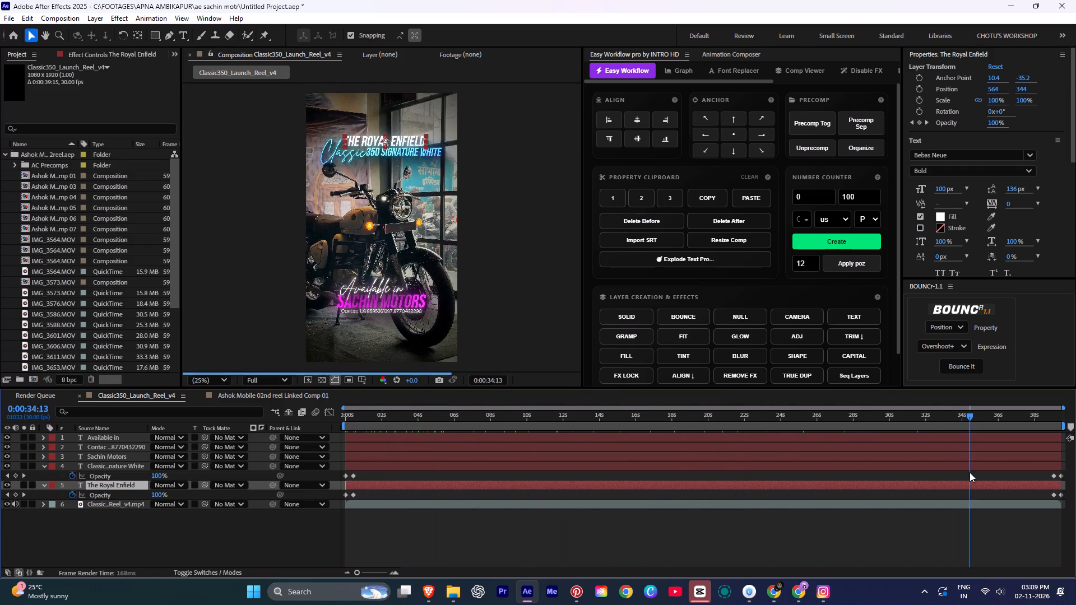
{"action": "left_click_drag", "start_coordinate": [970, 472], "coordinate": [371, 467]}
Lower the Shadow Studio 3 starting opacity on the "Available in" text to 51%.
{"action": "left_click", "coordinate": [370, 466]}
{"action": "left_click", "coordinate": [375, 454]}
{"action": "left_click", "coordinate": [380, 448]}
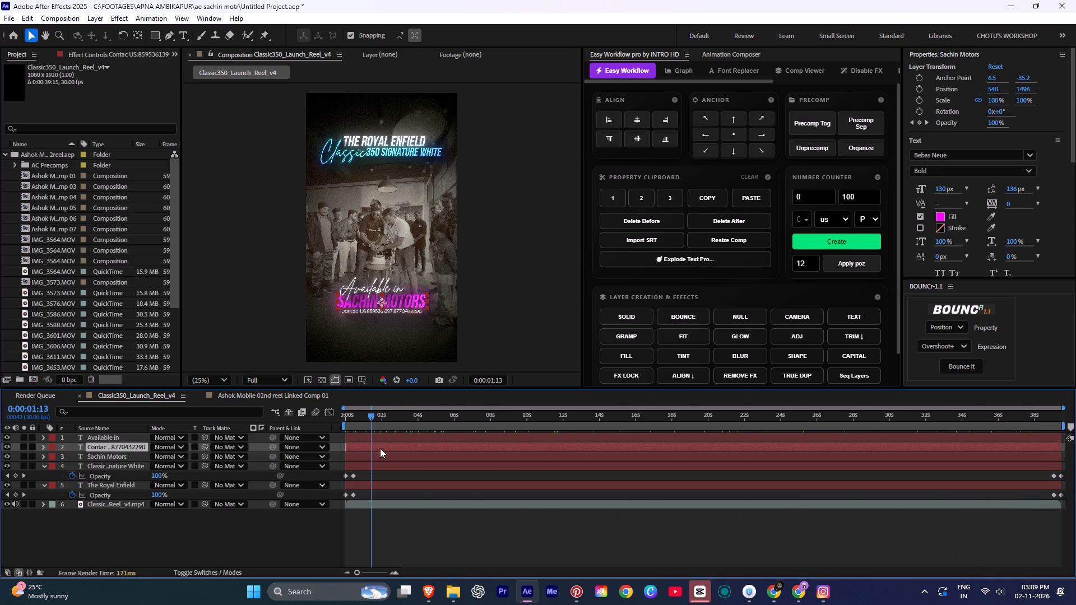
{"action": "left_click", "coordinate": [386, 440]}
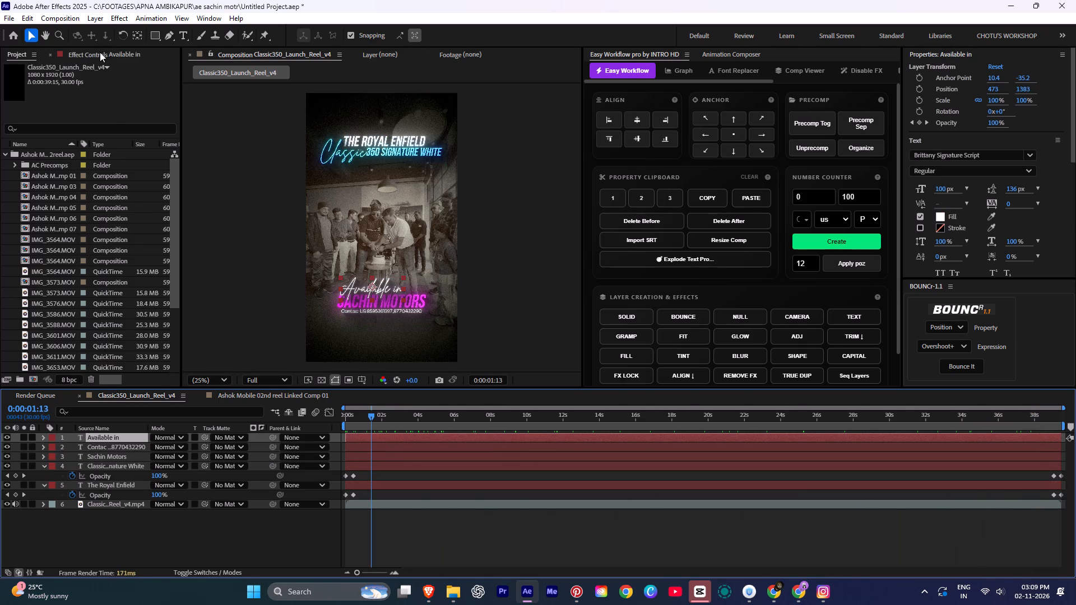
{"action": "left_click", "coordinate": [100, 52]}
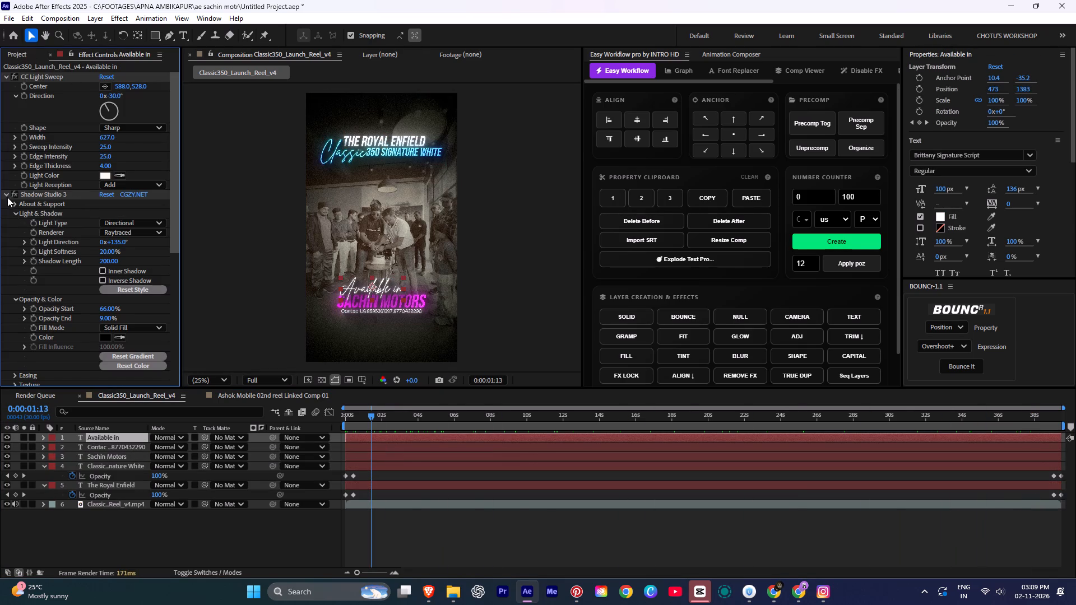
{"action": "left_click_drag", "start_coordinate": [106, 310], "coordinate": [98, 310]}
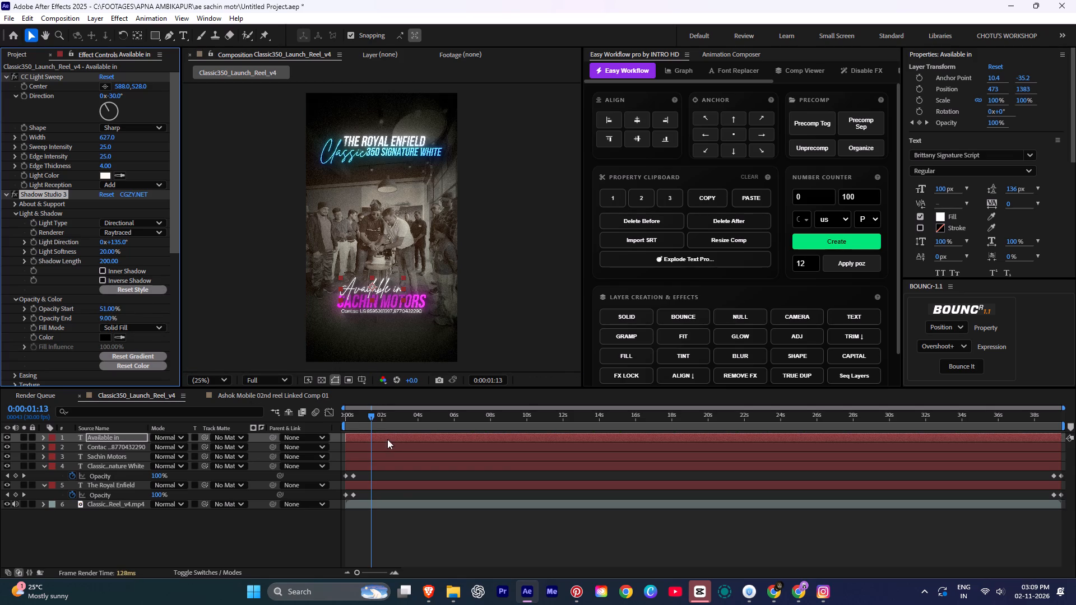
Set the preview resolution to Quarter and play through the reel to check the text overlays against the footage.
{"action": "left_click", "coordinate": [403, 485]}
{"action": "left_click_drag", "start_coordinate": [371, 417], "coordinate": [334, 424]}
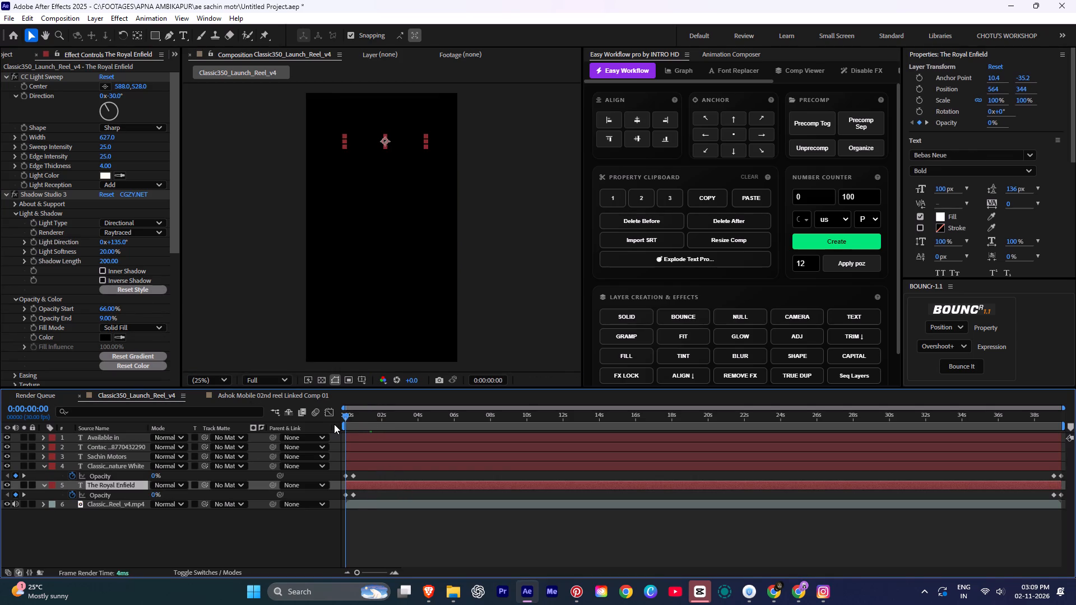
{"action": "key", "text": "space"}
{"action": "left_click_drag", "start_coordinate": [357, 422], "coordinate": [368, 421]}
{"action": "left_click", "coordinate": [275, 383]}
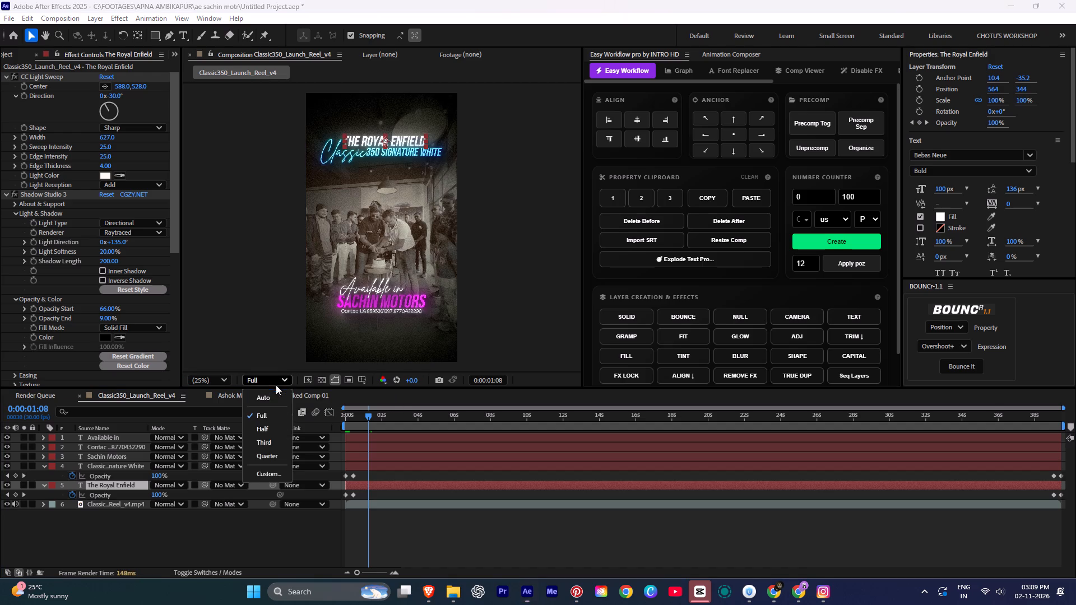
{"action": "left_click", "coordinate": [267, 454]}
{"action": "key", "text": "space"}
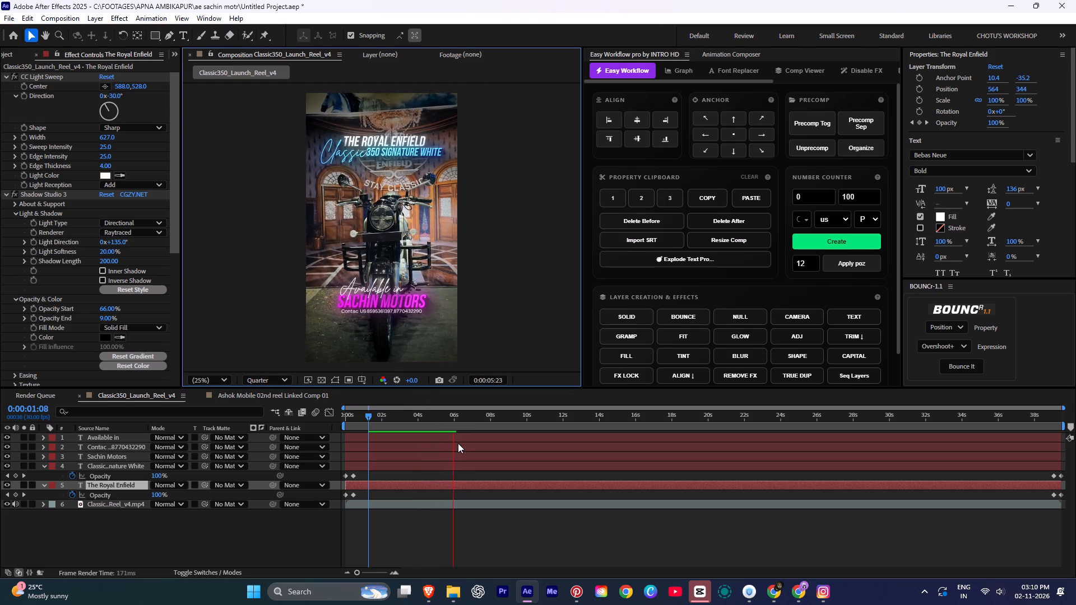
{"action": "left_click_drag", "start_coordinate": [470, 427], "coordinate": [602, 424]}
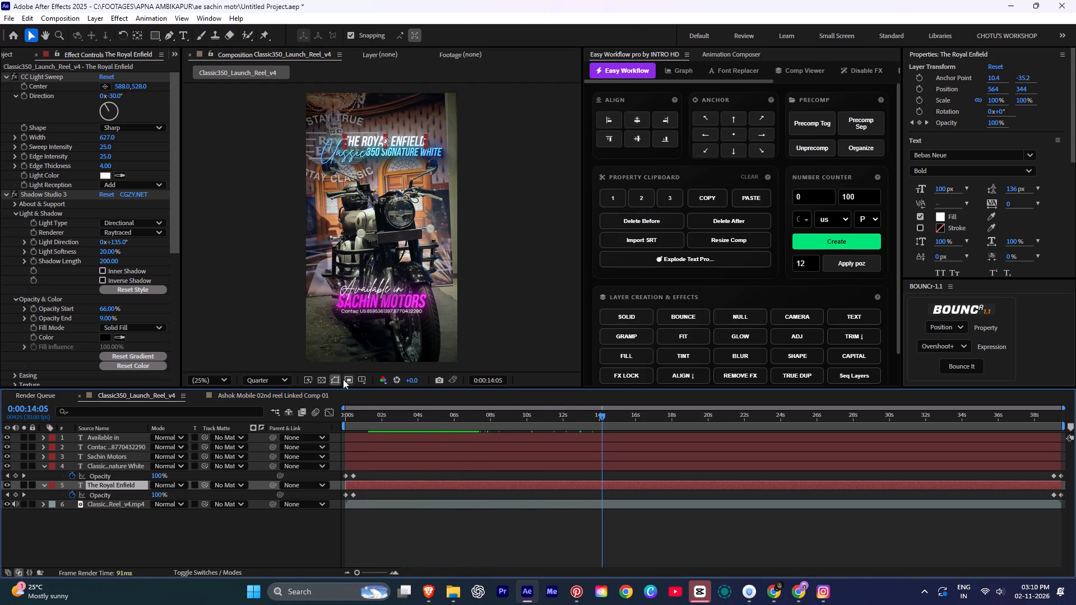
Show the Title/Action Safe overlay on the composition.
{"action": "left_click", "coordinate": [352, 375]}
{"action": "left_click", "coordinate": [360, 378]}
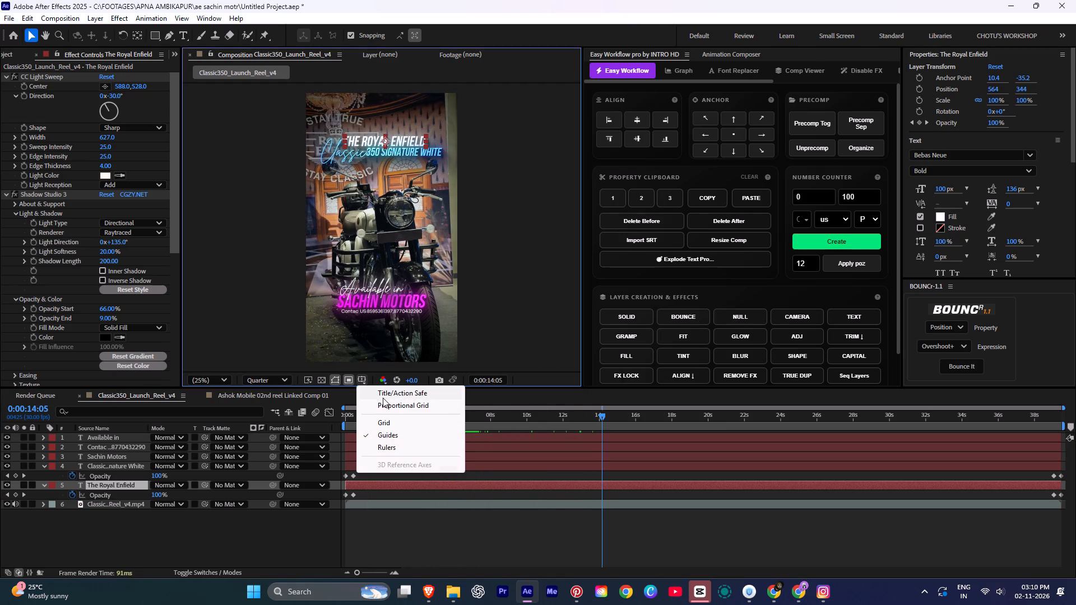
{"action": "left_click", "coordinate": [384, 395]}
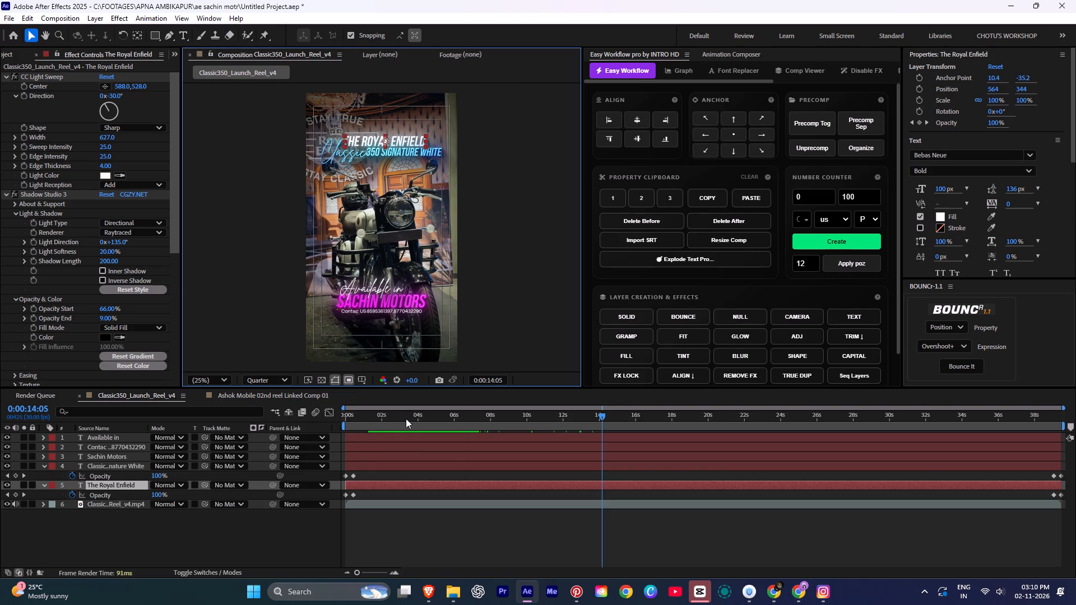
Move the "Available in", contact and "Sachin Motors" text layers down together until "Available in" sits at Y 1506.
{"action": "left_click", "coordinate": [409, 443]}
{"action": "left_click", "coordinate": [411, 438]}
{"action": "left_click", "coordinate": [414, 455], "text": "shift"}
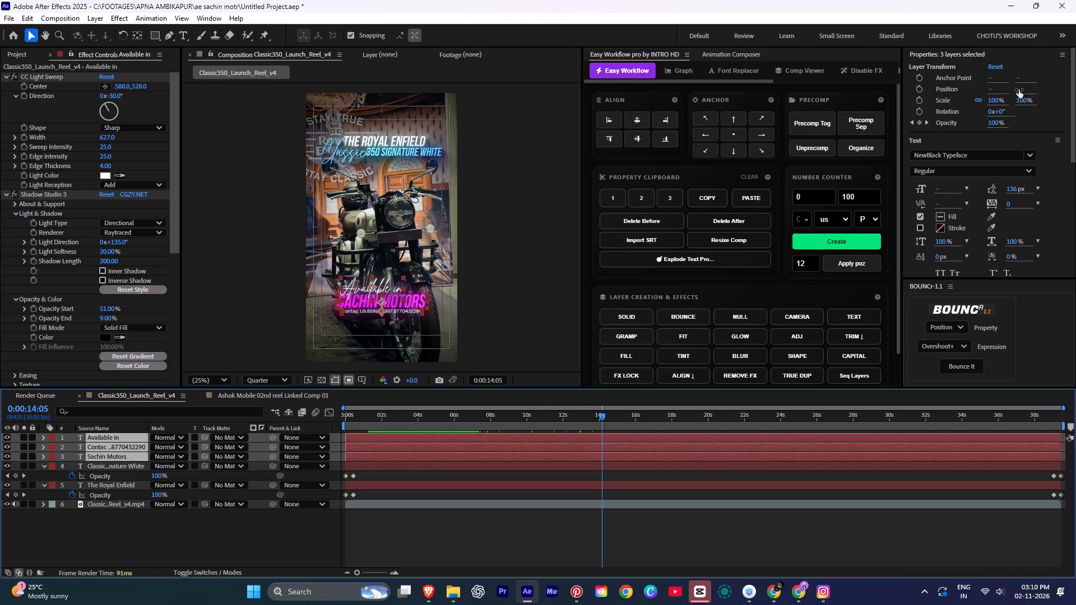
{"action": "left_click_drag", "start_coordinate": [1019, 90], "coordinate": [1013, 156]}
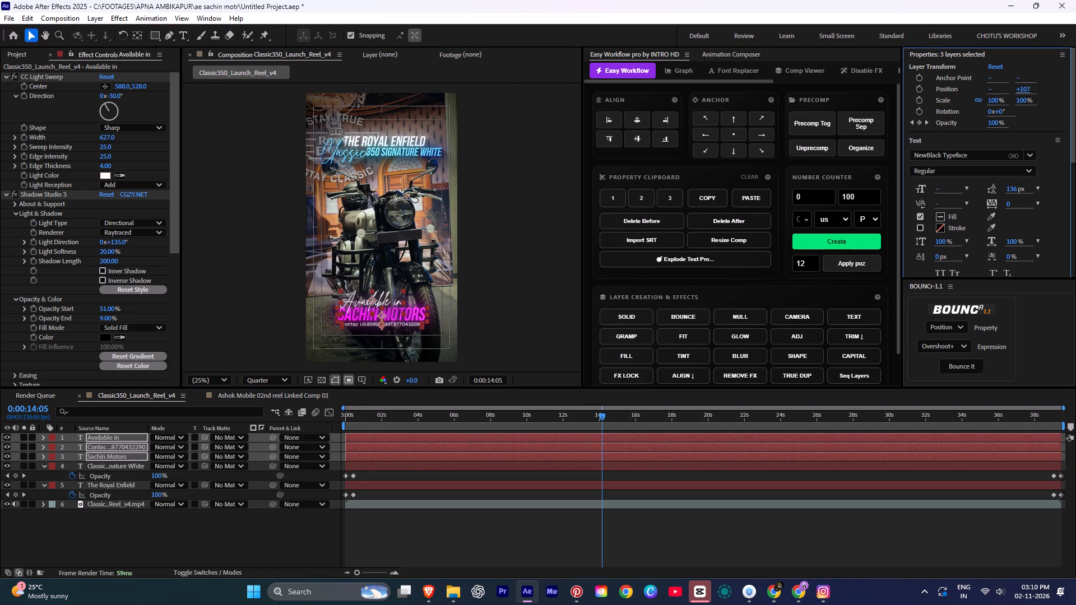
{"action": "left_click_drag", "start_coordinate": [1013, 156], "coordinate": [1012, 175]}
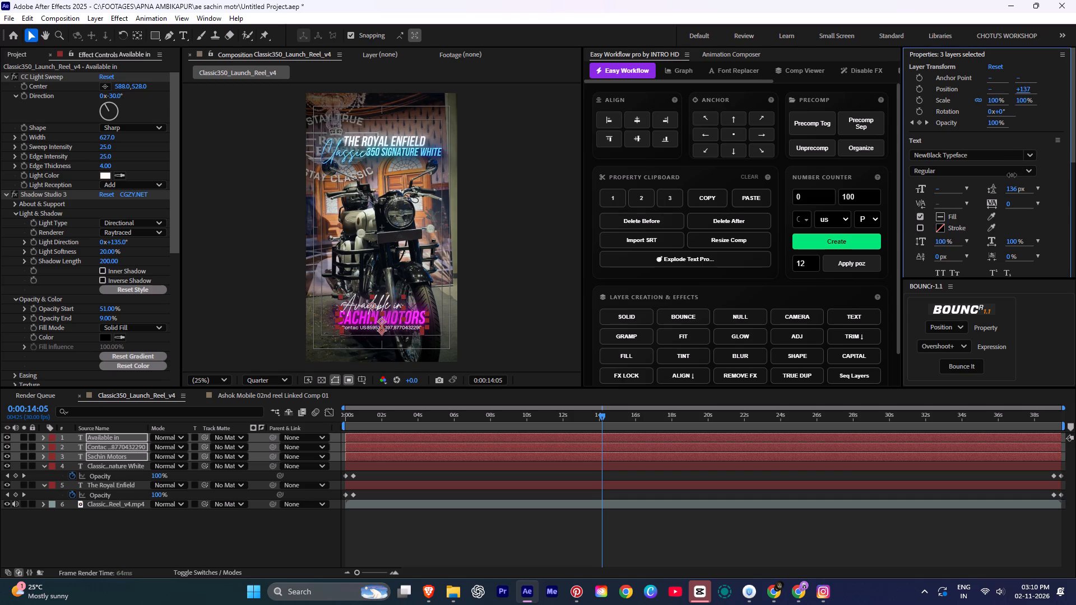
{"action": "left_click_drag", "start_coordinate": [1012, 175], "coordinate": [1008, 170]}
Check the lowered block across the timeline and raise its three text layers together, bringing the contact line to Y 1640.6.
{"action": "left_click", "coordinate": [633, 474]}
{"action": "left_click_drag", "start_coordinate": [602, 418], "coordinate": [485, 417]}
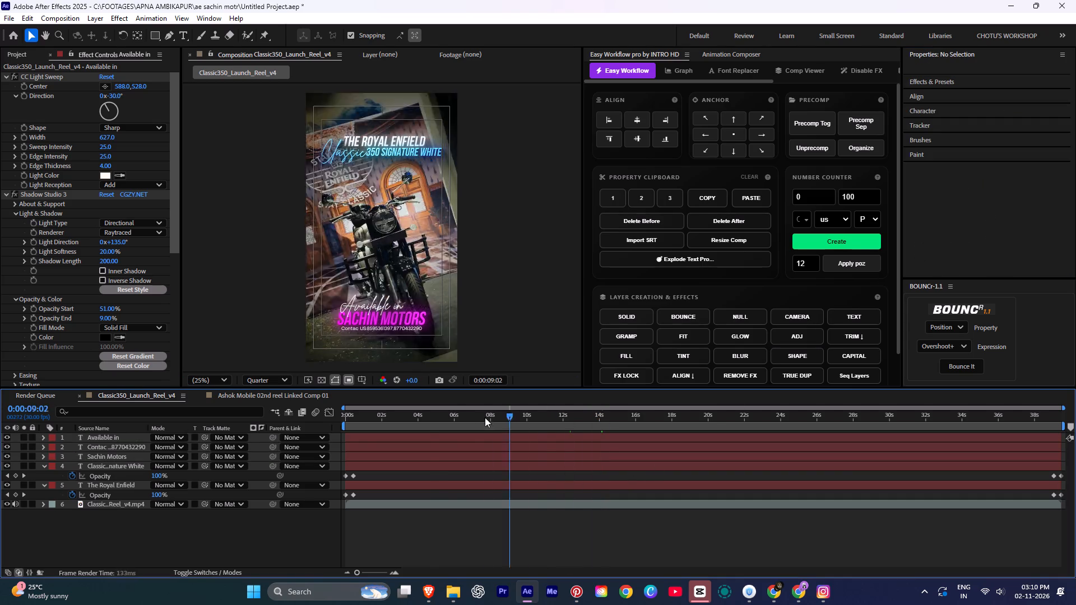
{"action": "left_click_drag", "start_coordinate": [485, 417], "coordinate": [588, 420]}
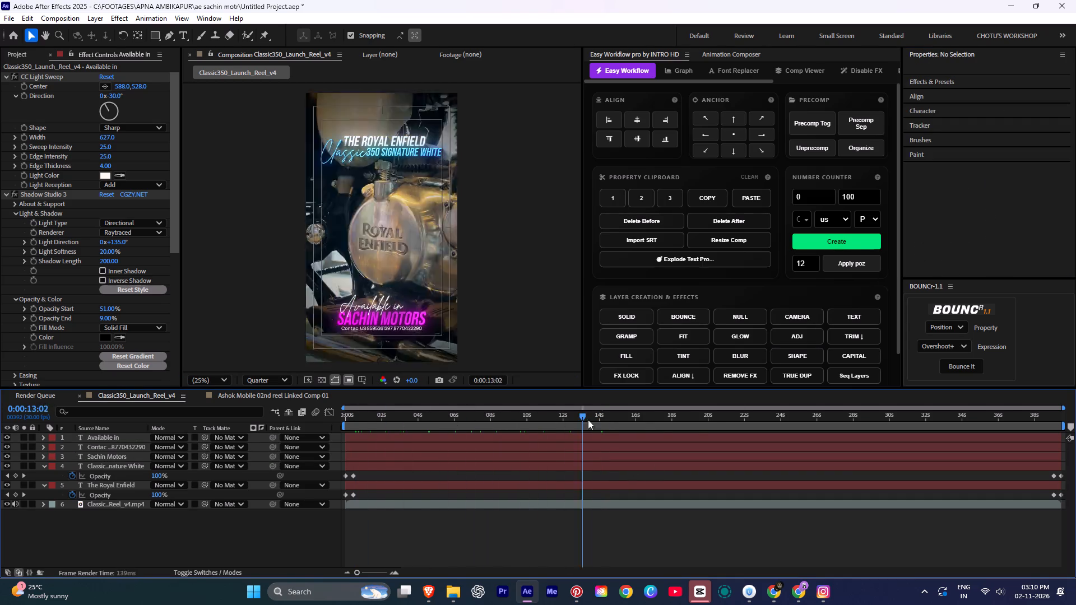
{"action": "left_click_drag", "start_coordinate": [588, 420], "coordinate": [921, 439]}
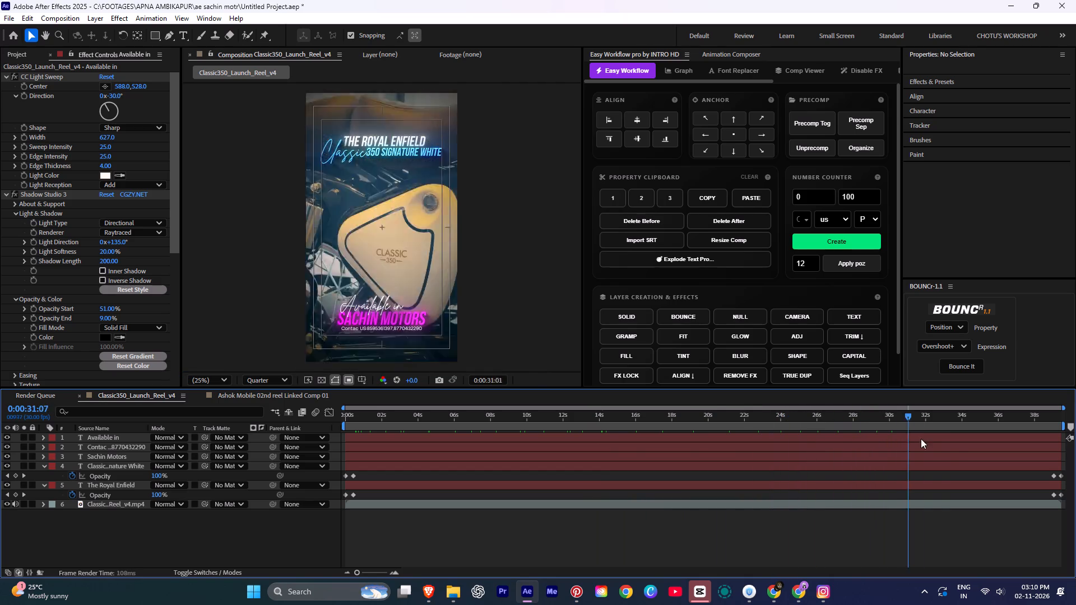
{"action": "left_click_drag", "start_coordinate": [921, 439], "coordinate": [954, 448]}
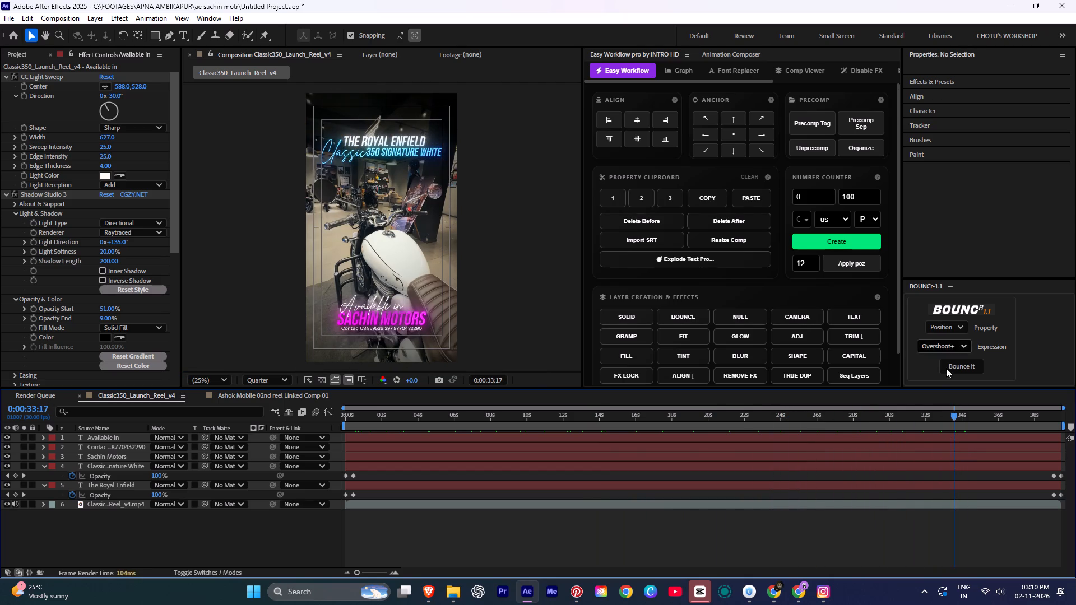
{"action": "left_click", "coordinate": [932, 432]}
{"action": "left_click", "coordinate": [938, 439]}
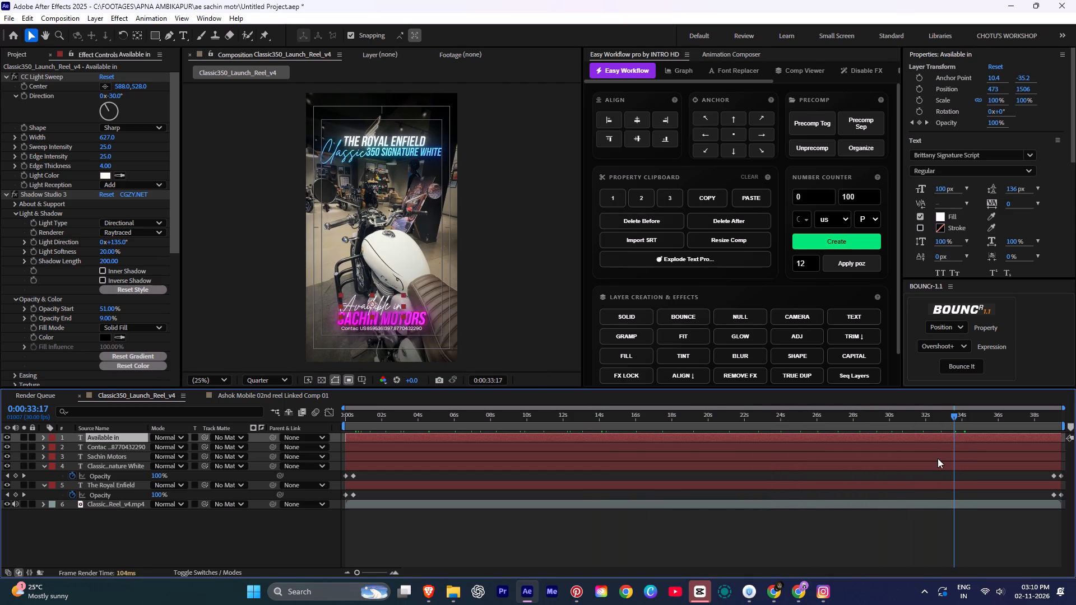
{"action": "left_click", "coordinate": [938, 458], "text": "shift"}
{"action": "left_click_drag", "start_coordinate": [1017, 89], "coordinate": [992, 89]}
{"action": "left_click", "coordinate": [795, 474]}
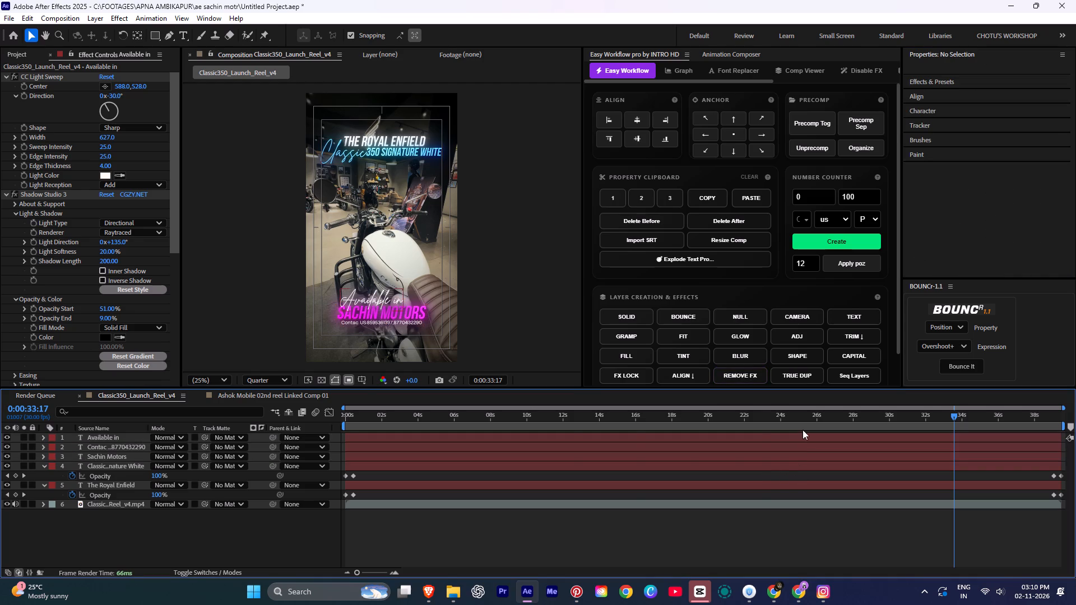
Scrub through the whole reel to check the raised text block against the footage and the safe margins.
{"action": "left_click_drag", "start_coordinate": [803, 422], "coordinate": [563, 431]}
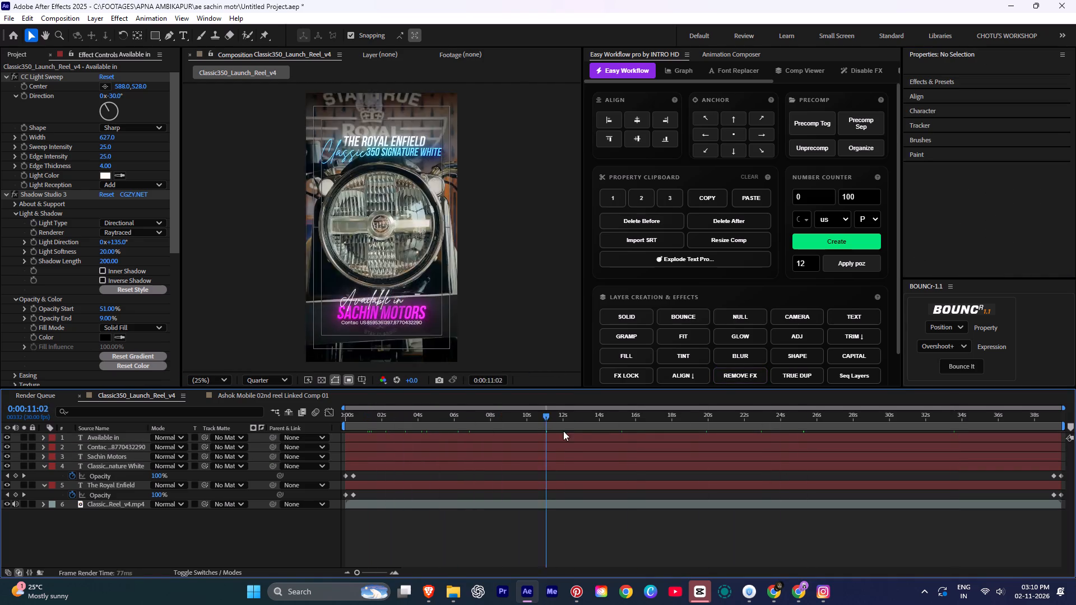
{"action": "left_click_drag", "start_coordinate": [563, 431], "coordinate": [1027, 440]}
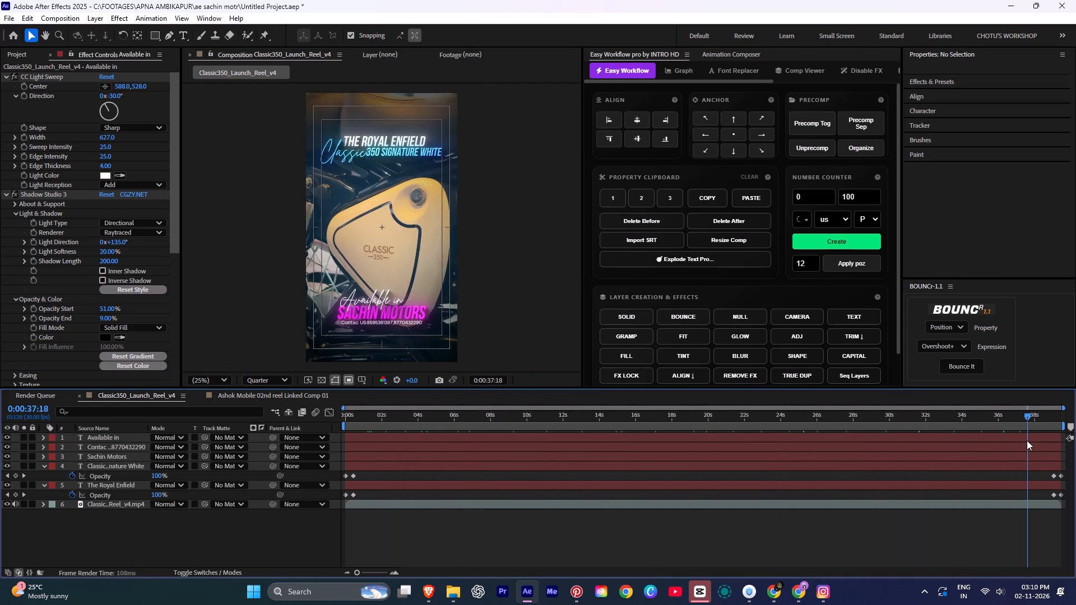
{"action": "left_click_drag", "start_coordinate": [1027, 440], "coordinate": [324, 429]}
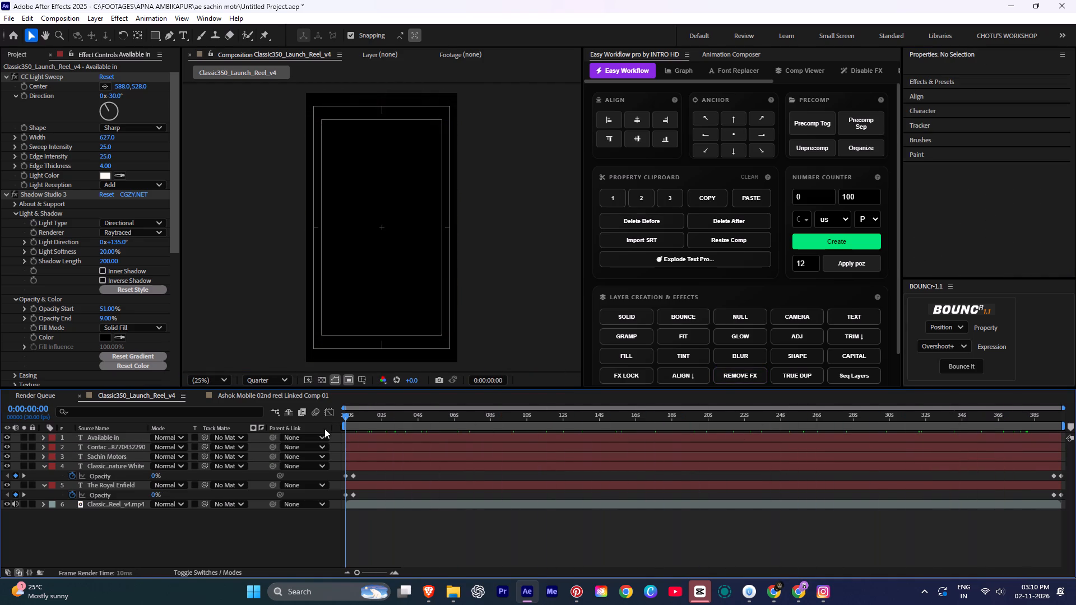
{"action": "left_click_drag", "start_coordinate": [324, 429], "coordinate": [324, 429]}
{"action": "left_click_drag", "start_coordinate": [373, 424], "coordinate": [404, 427]}
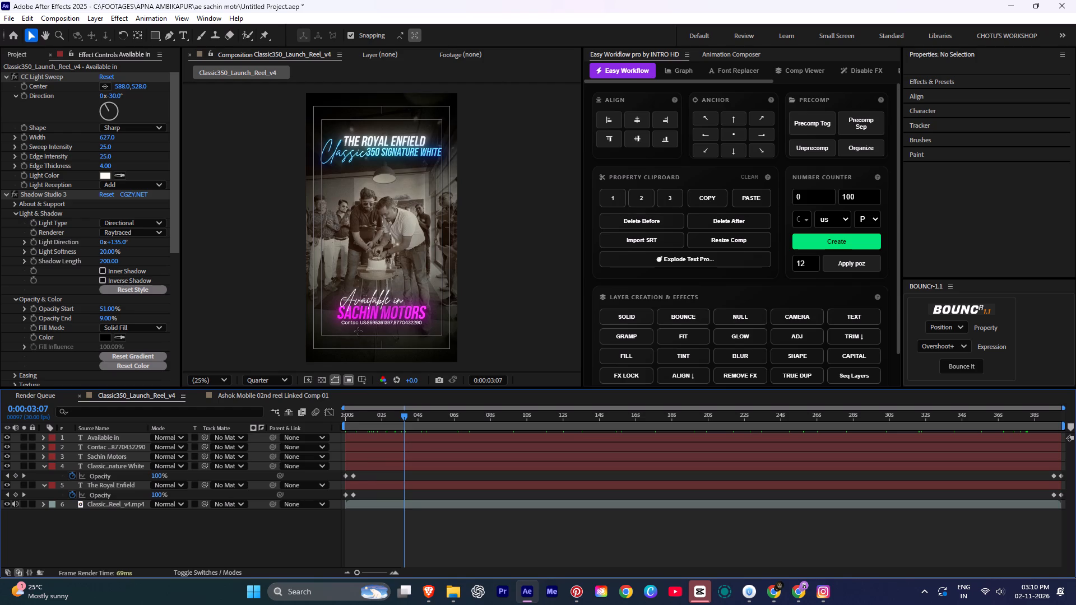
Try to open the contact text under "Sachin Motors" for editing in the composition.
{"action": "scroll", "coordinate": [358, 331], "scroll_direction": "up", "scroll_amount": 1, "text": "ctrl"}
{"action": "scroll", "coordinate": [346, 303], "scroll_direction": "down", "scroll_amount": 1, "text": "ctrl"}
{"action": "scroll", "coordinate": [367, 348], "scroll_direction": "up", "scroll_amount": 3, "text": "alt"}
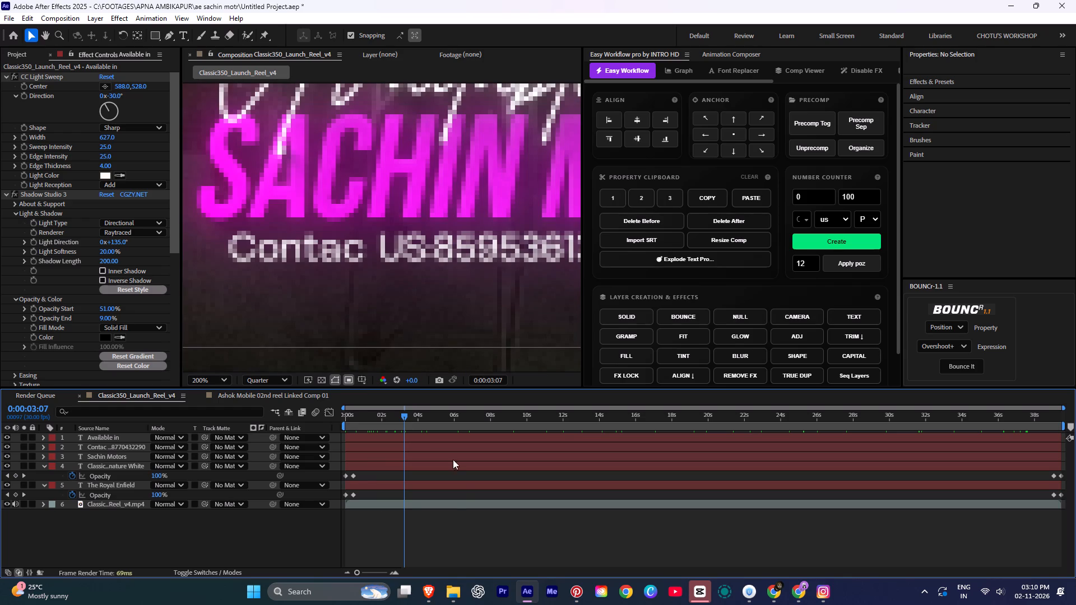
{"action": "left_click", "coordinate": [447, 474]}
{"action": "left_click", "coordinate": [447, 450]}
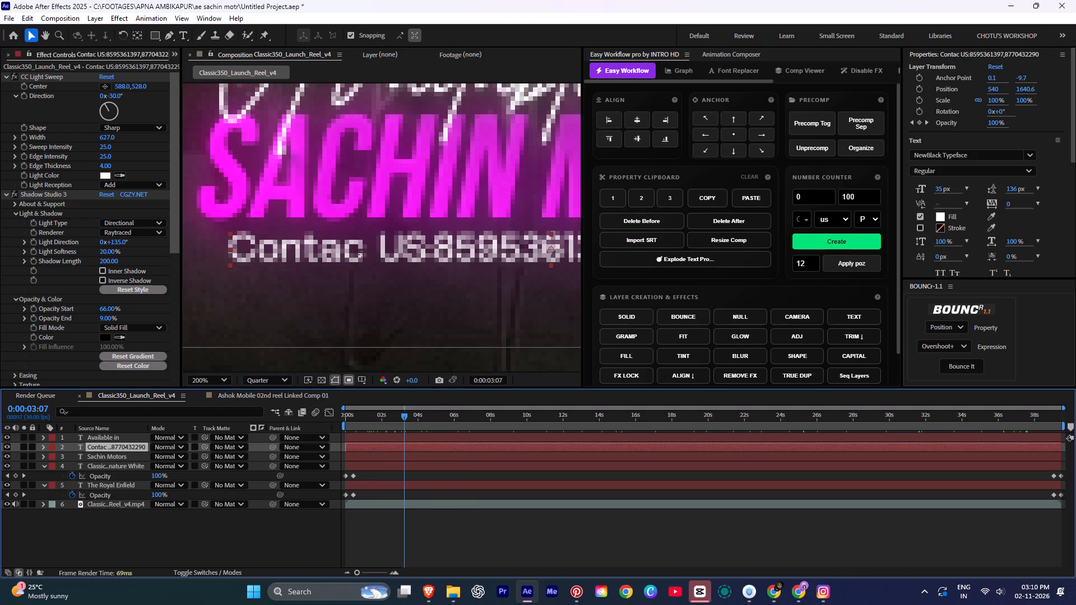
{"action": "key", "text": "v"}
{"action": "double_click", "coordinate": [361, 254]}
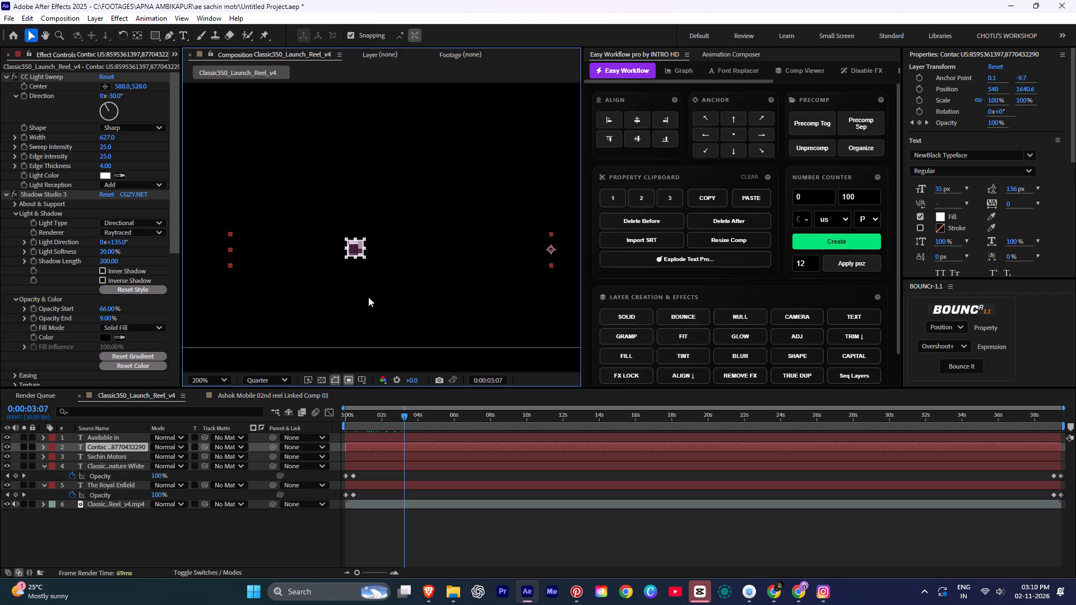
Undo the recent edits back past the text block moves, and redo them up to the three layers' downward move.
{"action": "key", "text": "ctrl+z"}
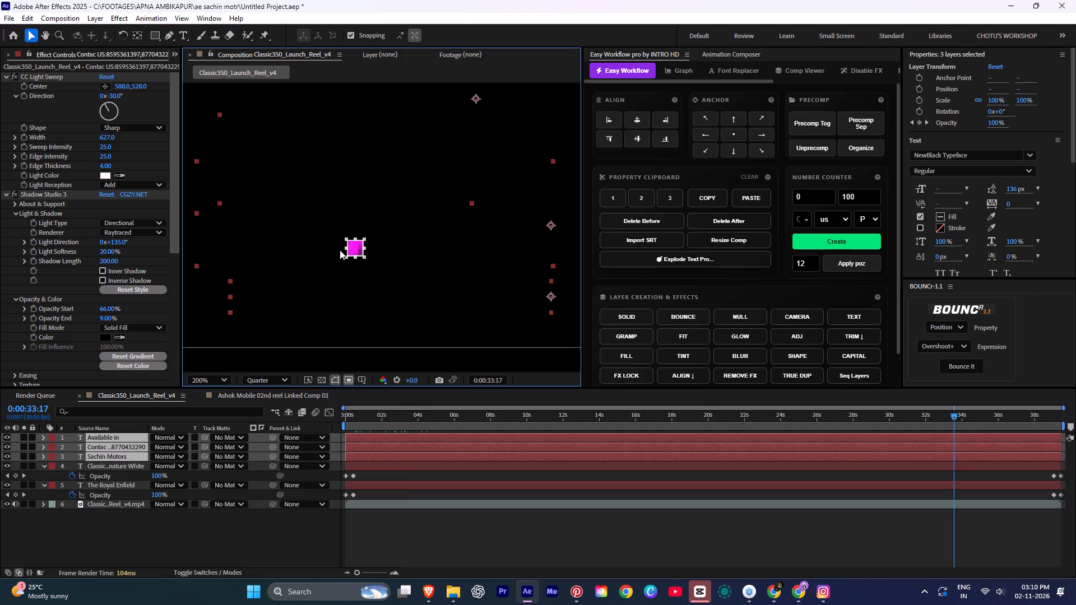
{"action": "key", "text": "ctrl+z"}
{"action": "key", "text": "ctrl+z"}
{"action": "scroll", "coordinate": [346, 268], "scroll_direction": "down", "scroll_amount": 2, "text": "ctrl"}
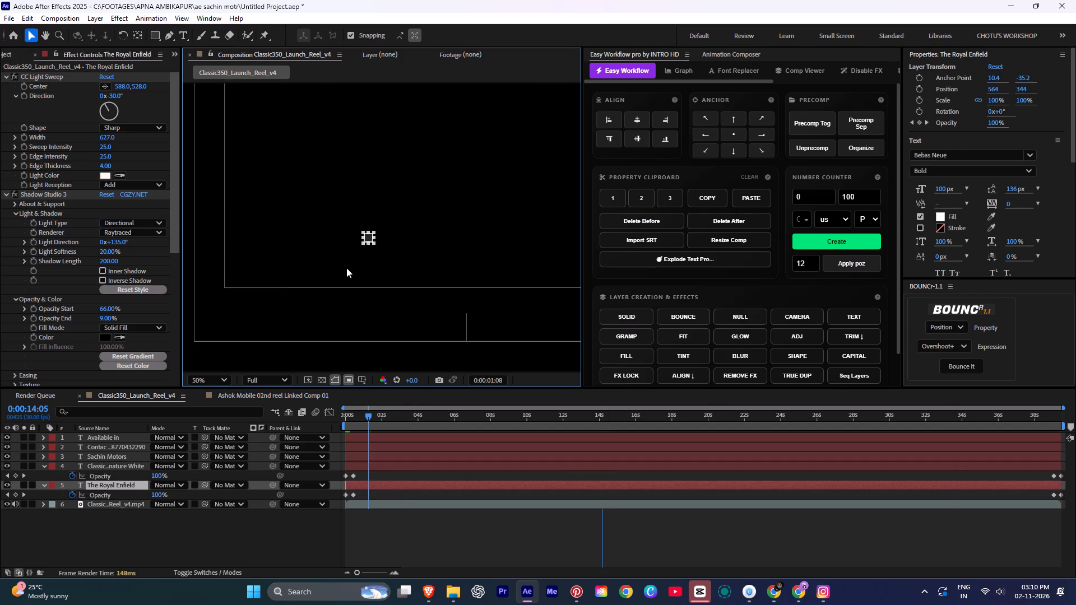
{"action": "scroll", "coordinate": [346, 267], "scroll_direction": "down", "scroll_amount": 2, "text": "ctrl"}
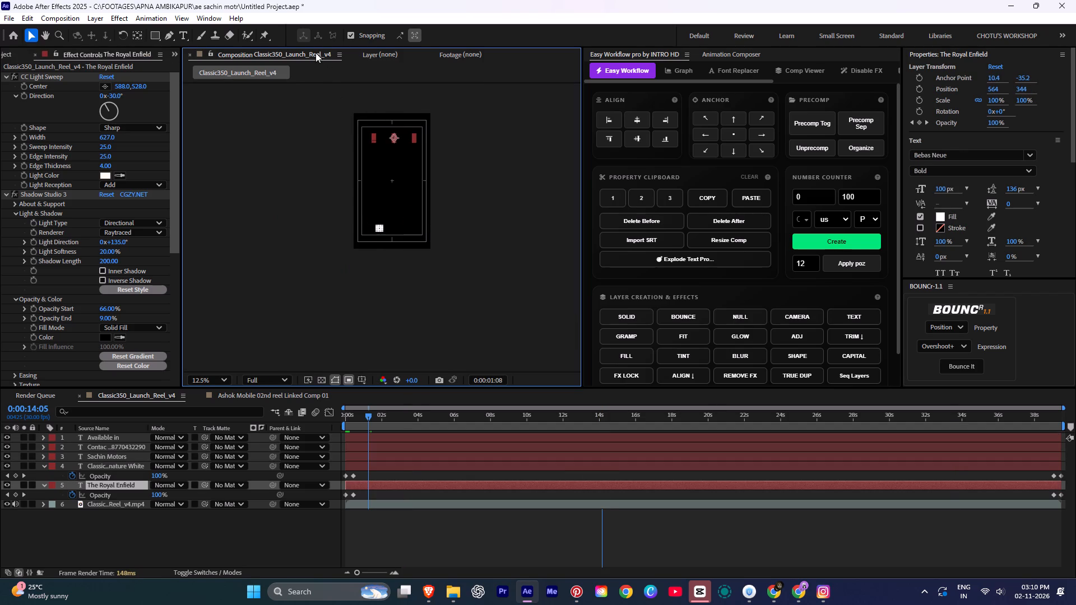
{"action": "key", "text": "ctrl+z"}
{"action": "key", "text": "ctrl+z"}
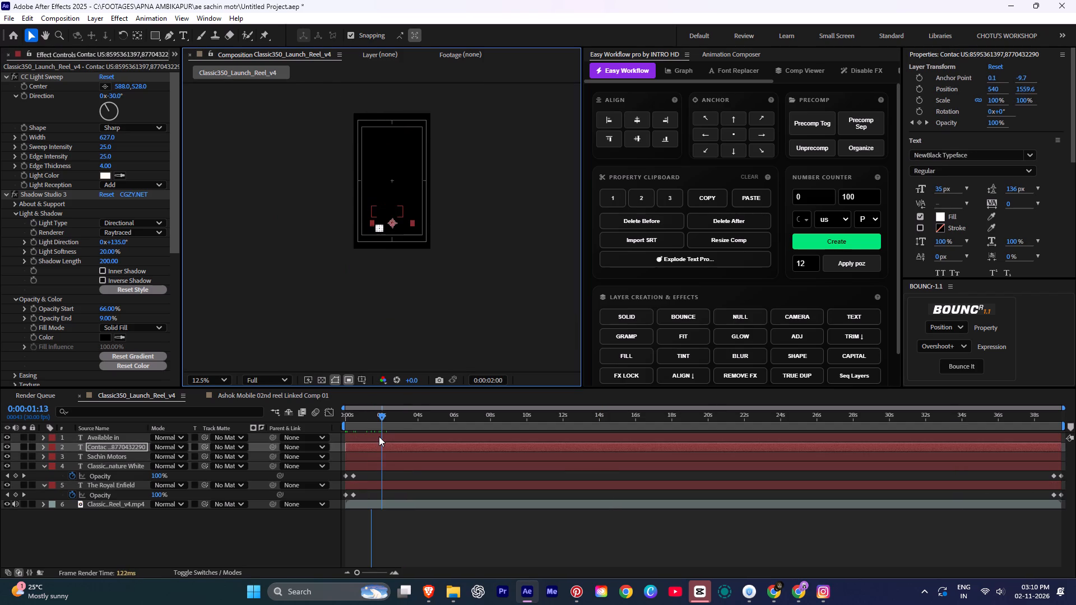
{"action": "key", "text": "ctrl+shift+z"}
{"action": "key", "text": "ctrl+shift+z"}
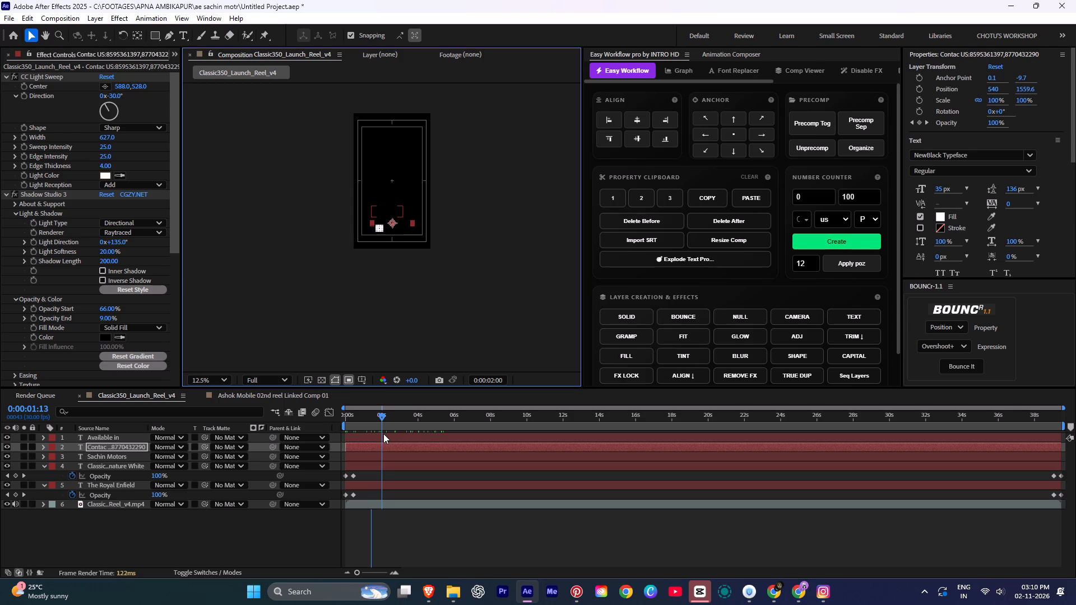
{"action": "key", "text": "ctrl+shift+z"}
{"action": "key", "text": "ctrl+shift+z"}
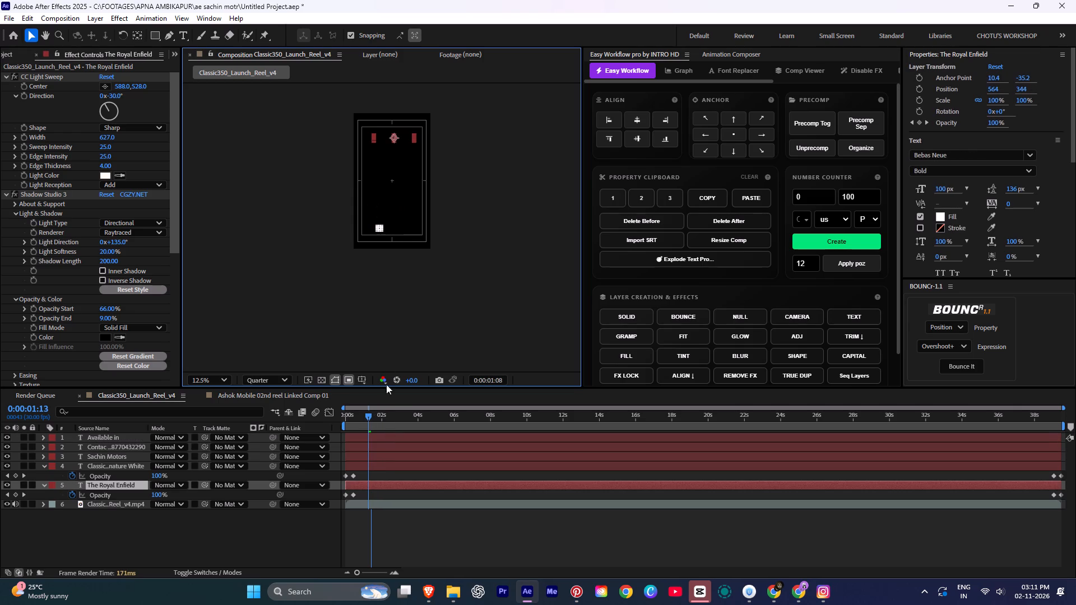
Enlarge the small region of interest from its lower-right corner towards the bottom-right corner of the reel frame.
{"action": "scroll", "coordinate": [380, 234], "scroll_direction": "up", "scroll_amount": 2, "text": "alt"}
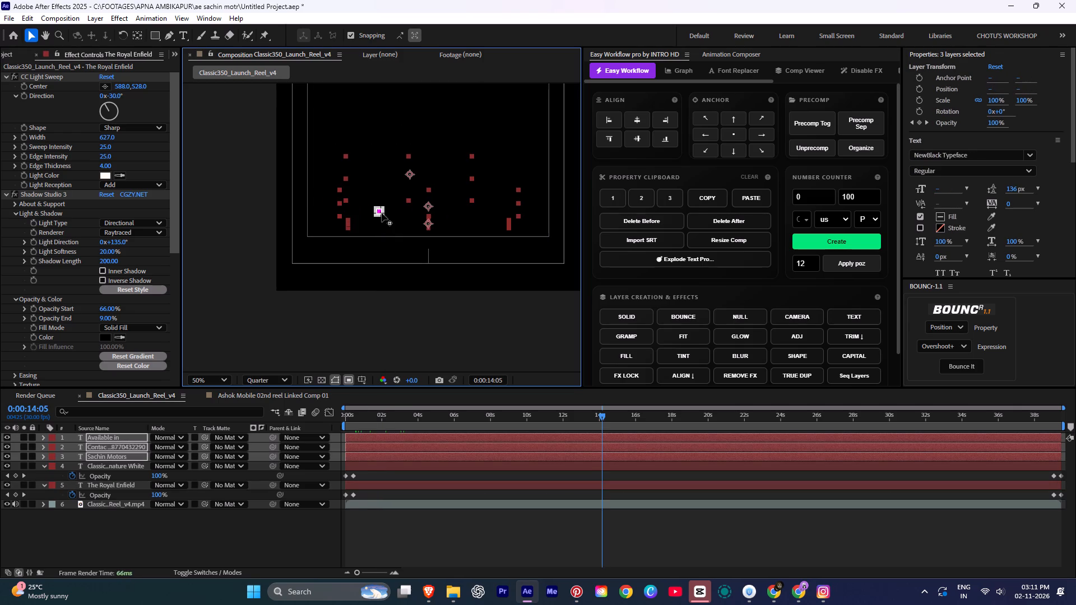
{"action": "left_click", "coordinate": [383, 217]}
{"action": "left_click_drag", "start_coordinate": [382, 215], "coordinate": [525, 286]}
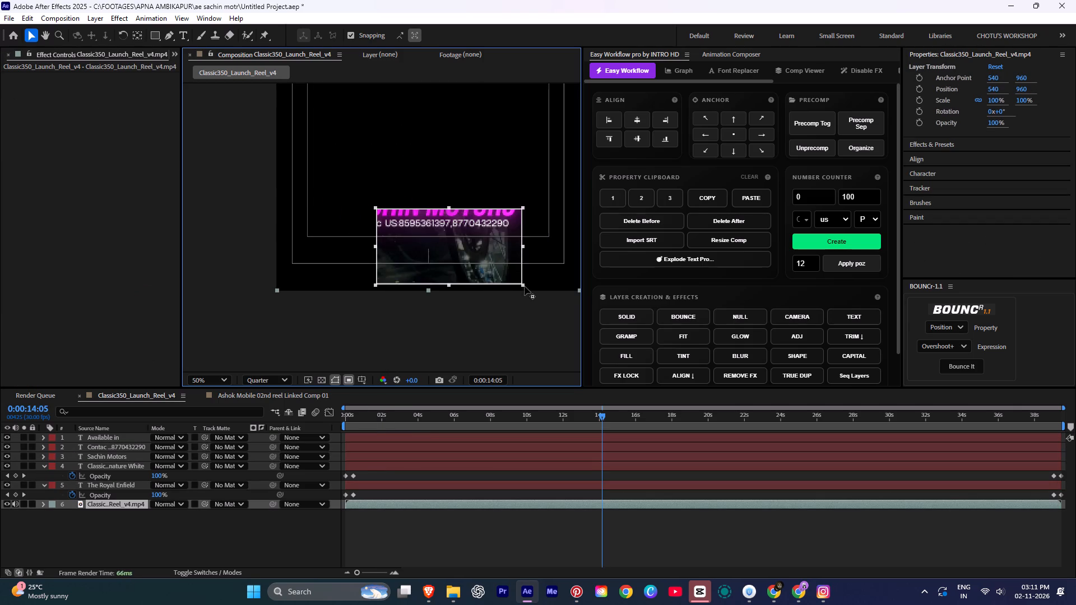
{"action": "left_click_drag", "start_coordinate": [525, 286], "coordinate": [481, 287]}
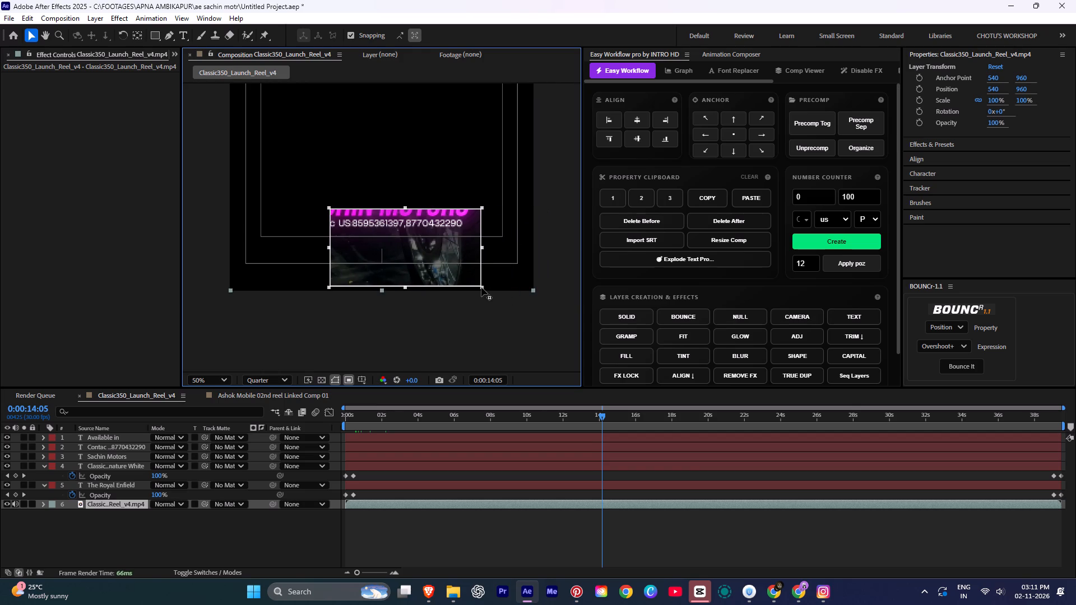
{"action": "left_click_drag", "start_coordinate": [481, 287], "coordinate": [525, 301]}
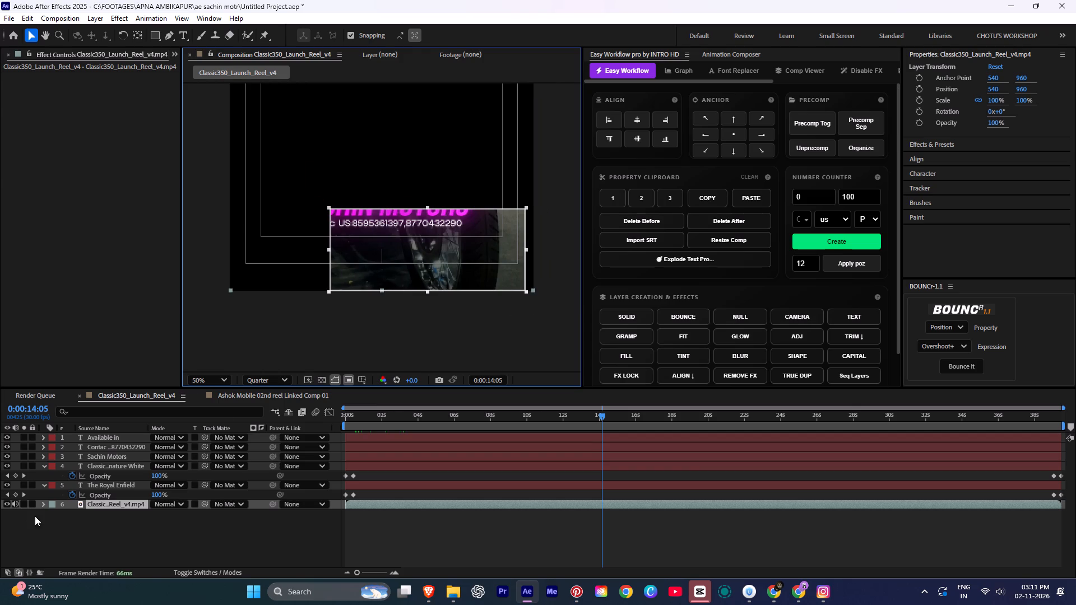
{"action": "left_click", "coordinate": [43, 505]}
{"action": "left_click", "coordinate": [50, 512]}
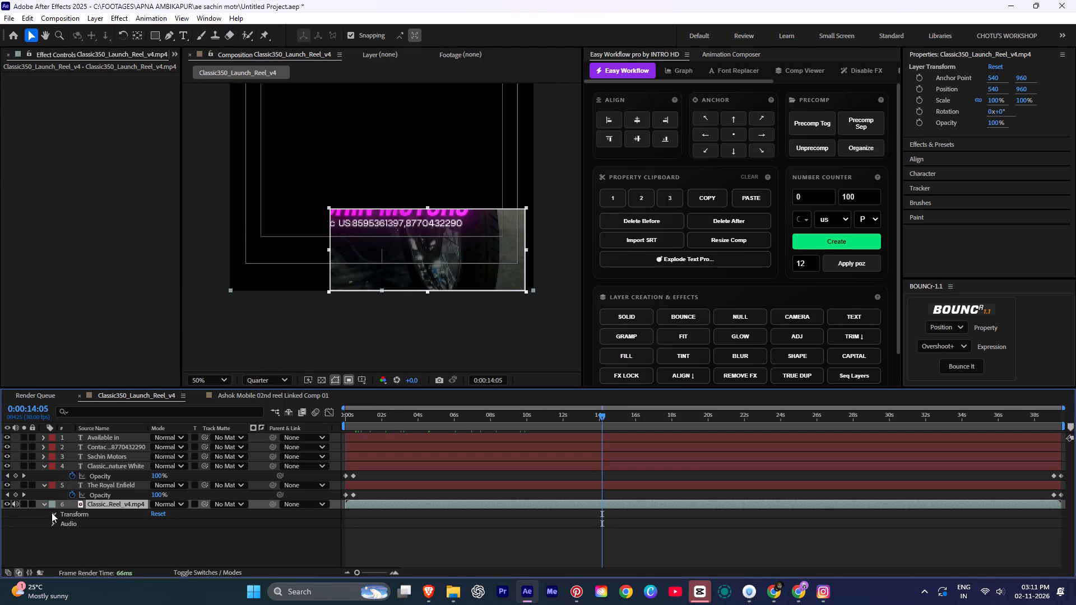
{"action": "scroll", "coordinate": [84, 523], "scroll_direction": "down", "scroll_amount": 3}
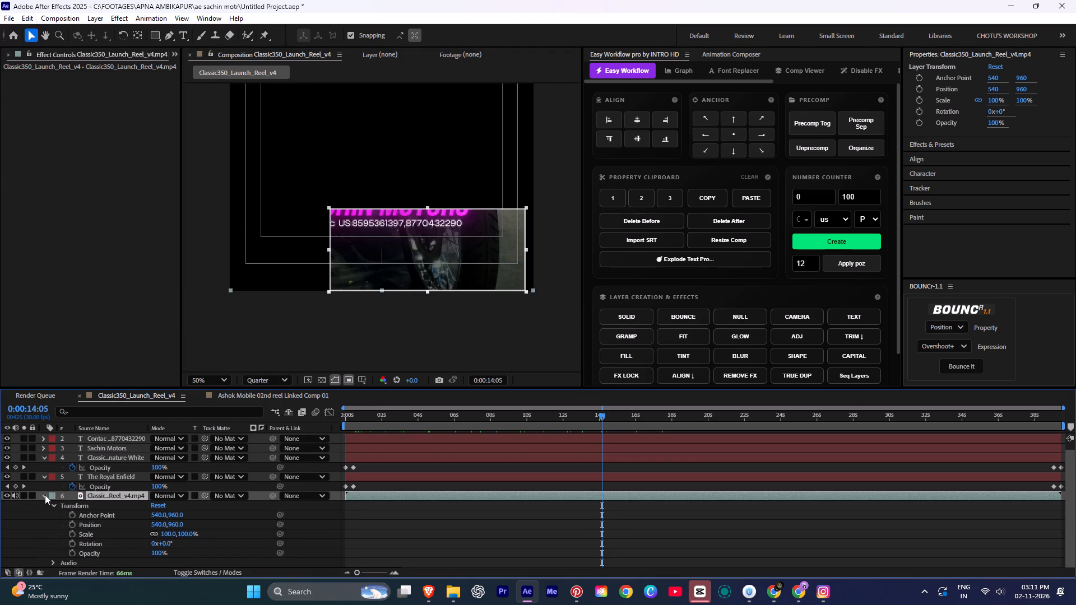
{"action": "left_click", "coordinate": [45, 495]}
Extend the region of interest from its upper-left corner past the frame's left edge and upwards over the footage.
{"action": "left_click_drag", "start_coordinate": [330, 207], "coordinate": [133, 0]}
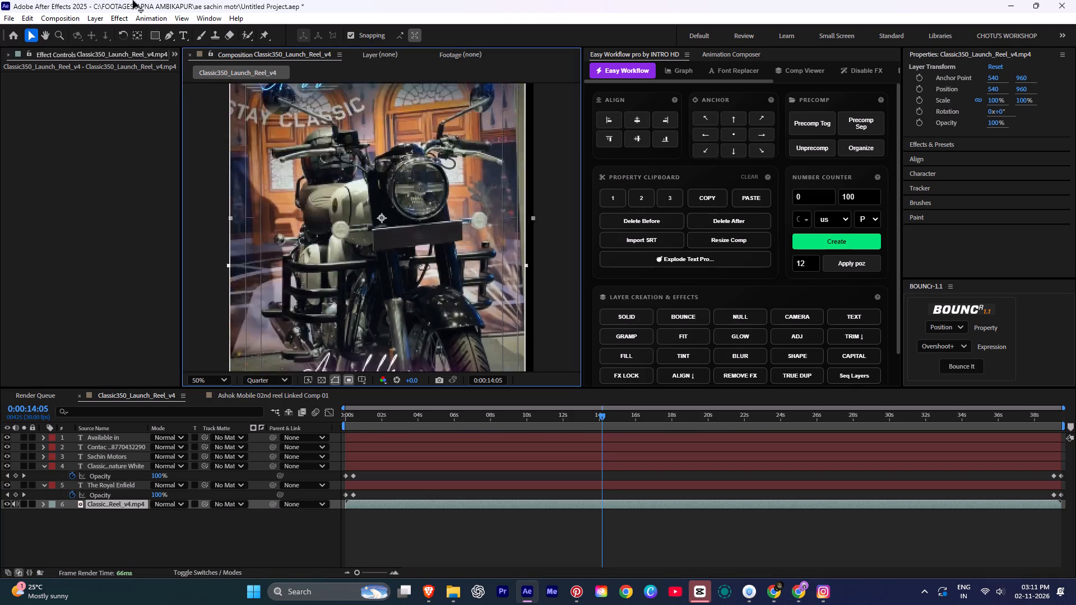
Stretch the region of interest outwards from its lower-right corner and all four sides so it spans the entire reel frame.
{"action": "left_click_drag", "start_coordinate": [133, 0], "coordinate": [124, 0]}
{"action": "scroll", "coordinate": [344, 214], "scroll_direction": "down", "scroll_amount": 3, "text": "ctrl"}
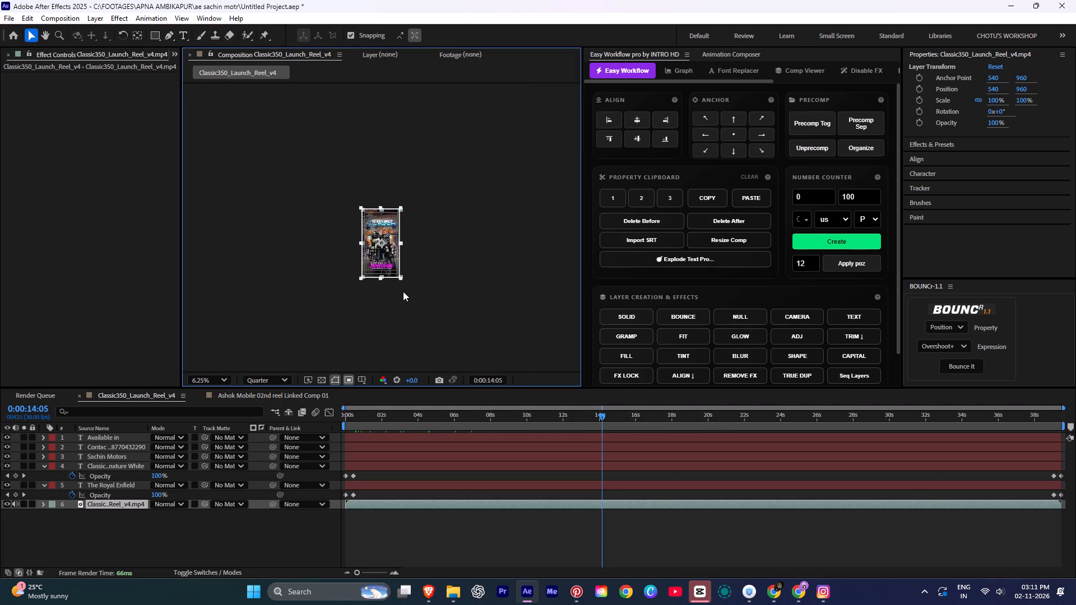
{"action": "left_click_drag", "start_coordinate": [401, 276], "coordinate": [415, 287]}
{"action": "left_click_drag", "start_coordinate": [380, 277], "coordinate": [384, 283]}
{"action": "left_click_drag", "start_coordinate": [384, 283], "coordinate": [384, 286]}
{"action": "left_click_drag", "start_coordinate": [401, 242], "coordinate": [411, 243]}
{"action": "left_click_drag", "start_coordinate": [381, 208], "coordinate": [378, 199]}
{"action": "left_click_drag", "start_coordinate": [361, 245], "coordinate": [344, 249]}
Reveal only the animated Opacity keyframes of all five text layers in the Classic350_Launch_Reel_v4 timeline, leaving nothing selected.
{"action": "left_click_drag", "start_coordinate": [430, 420], "coordinate": [360, 421]}
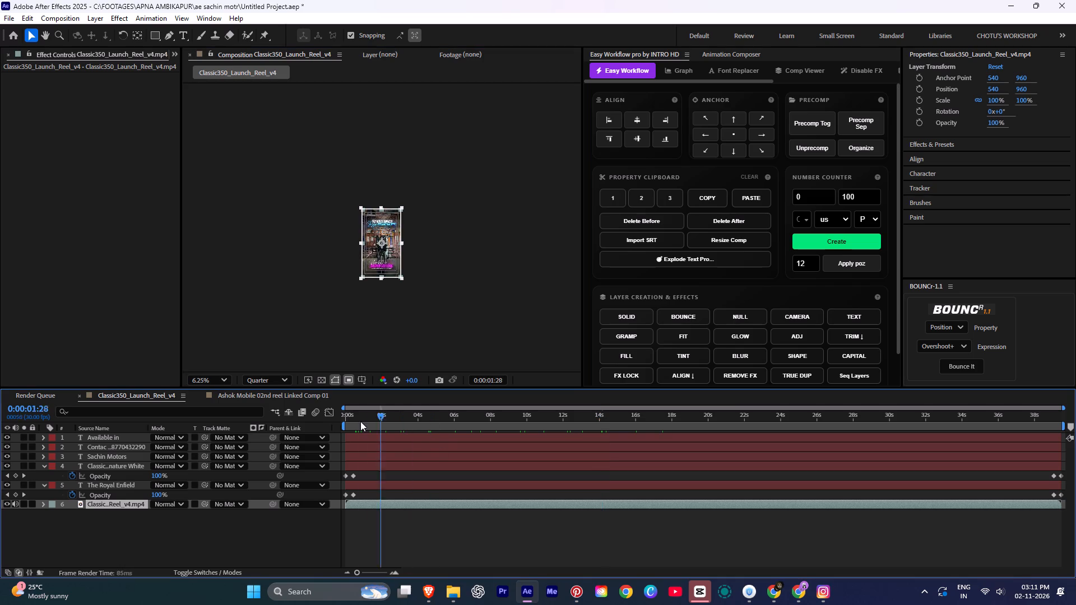
{"action": "left_click_drag", "start_coordinate": [360, 421], "coordinate": [416, 425]}
{"action": "left_click", "coordinate": [451, 502]}
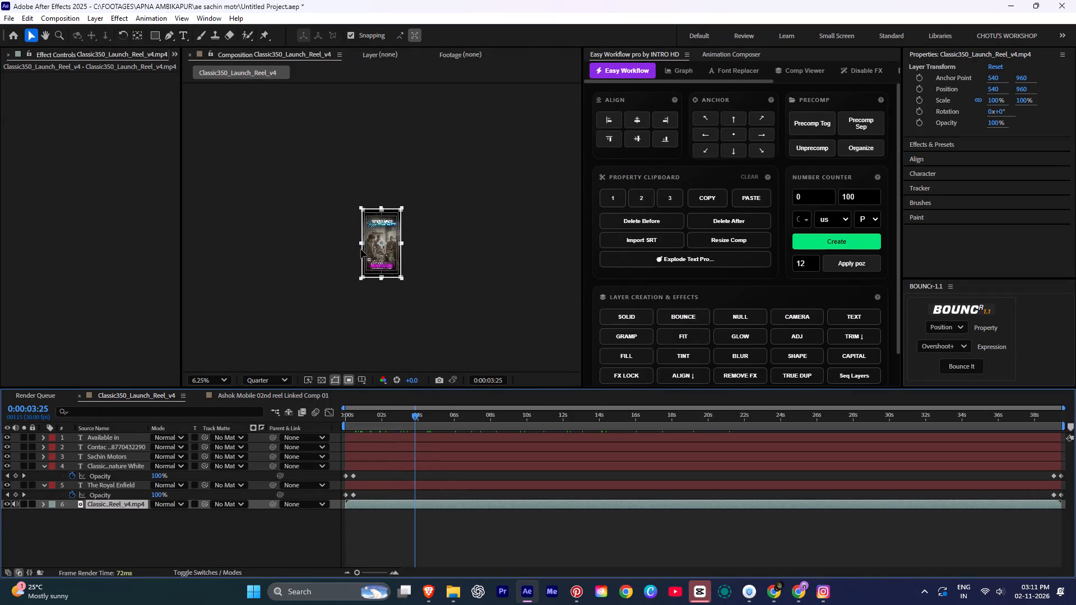
{"action": "left_click", "coordinate": [44, 465]}
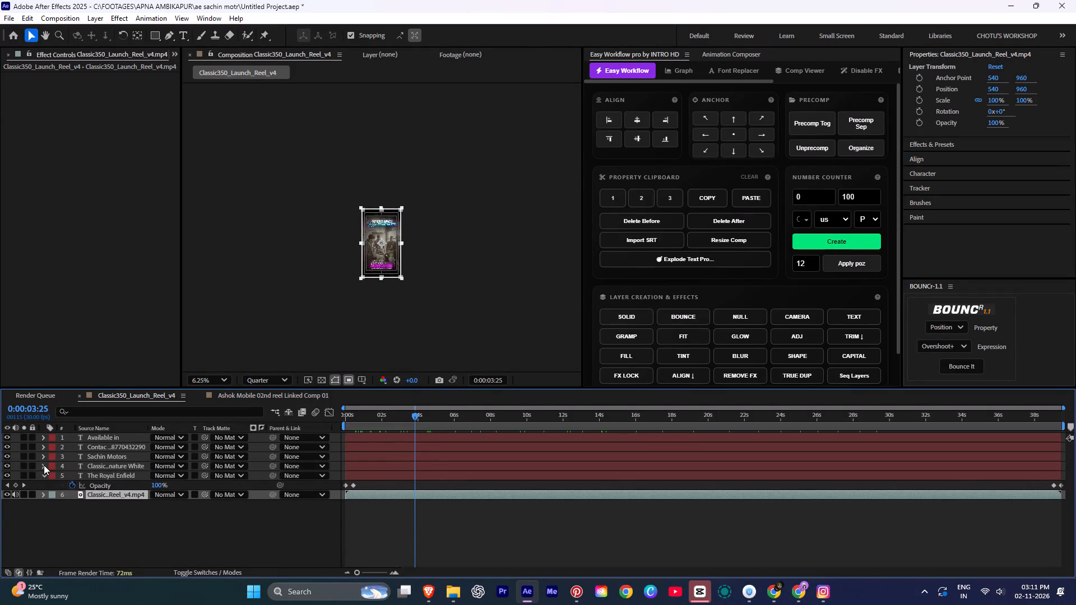
{"action": "left_click", "coordinate": [44, 465]}
{"action": "left_click", "coordinate": [43, 455]}
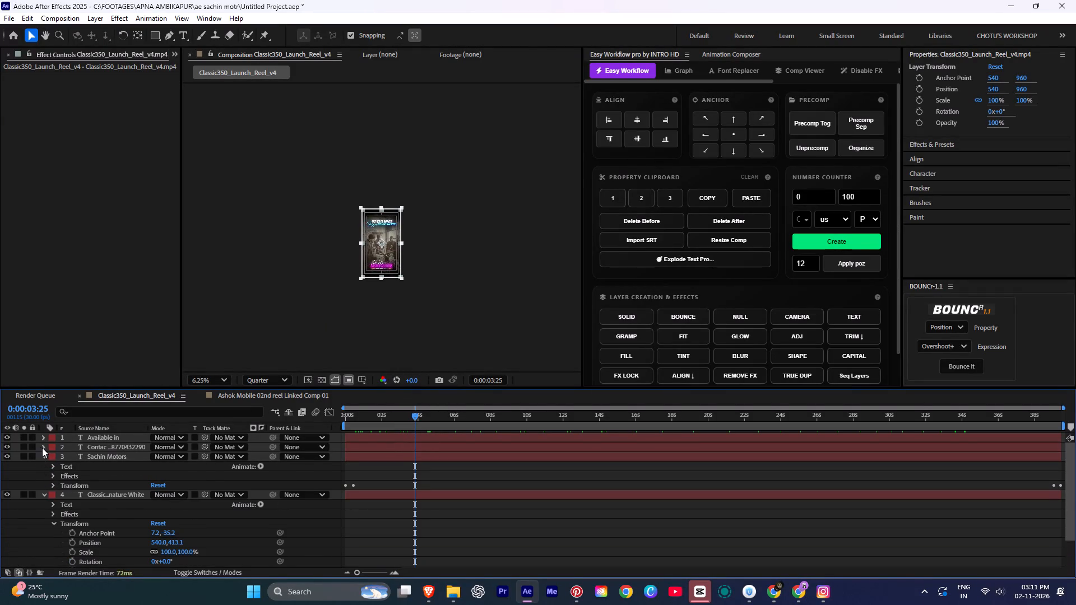
{"action": "left_click", "coordinate": [42, 448]}
{"action": "left_click", "coordinate": [44, 433]}
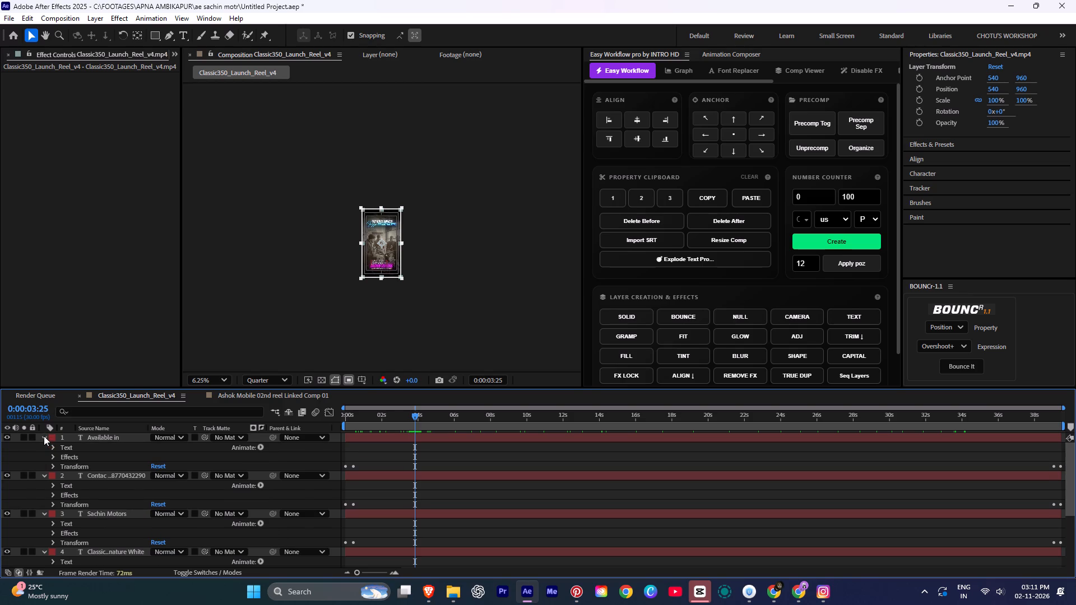
{"action": "key", "text": "ctrl+a"}
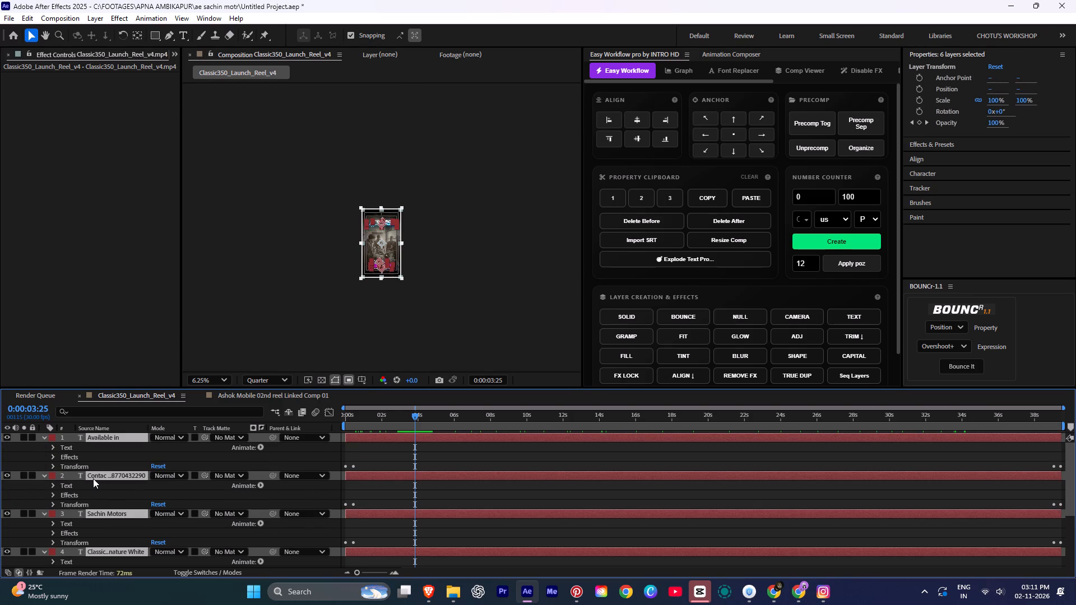
{"action": "key", "text": "u"}
{"action": "key", "text": "u"}
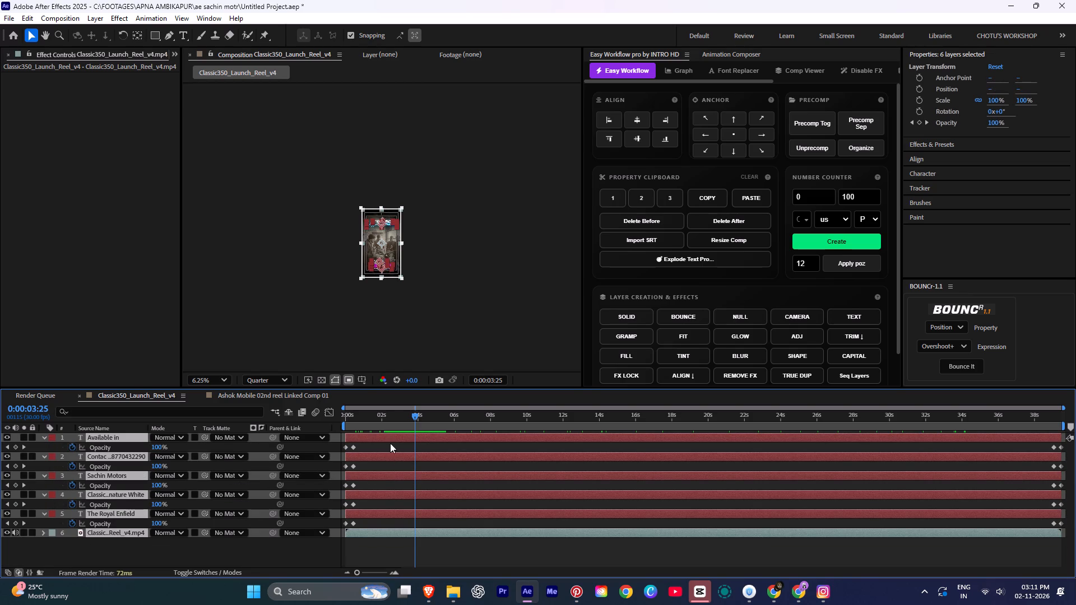
{"action": "key", "text": "u"}
{"action": "left_click_drag", "start_coordinate": [393, 426], "coordinate": [405, 435]}
{"action": "left_click", "coordinate": [440, 526]}
{"action": "left_click", "coordinate": [428, 295]}
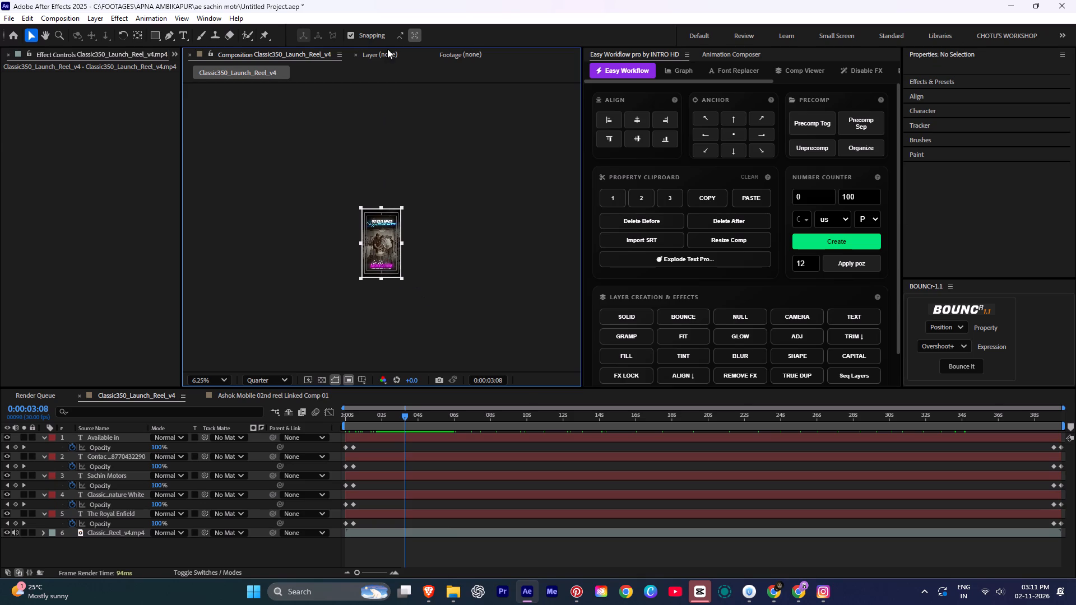
Hide the Title/Action Safe overlay in the composition view.
{"action": "left_click", "coordinate": [374, 52]}
{"action": "left_click", "coordinate": [275, 52]}
{"action": "left_click", "coordinate": [290, 201]}
{"action": "left_click", "coordinate": [416, 301]}
{"action": "left_click", "coordinate": [360, 379]}
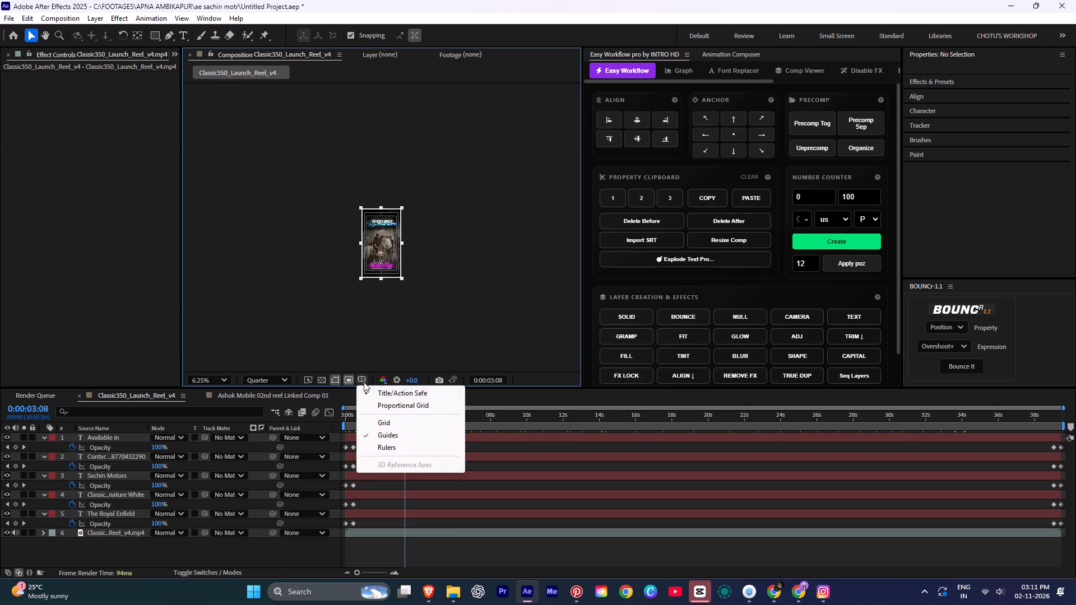
{"action": "left_click", "coordinate": [387, 392]}
{"action": "left_click", "coordinate": [318, 273]}
{"action": "left_click", "coordinate": [281, 223]}
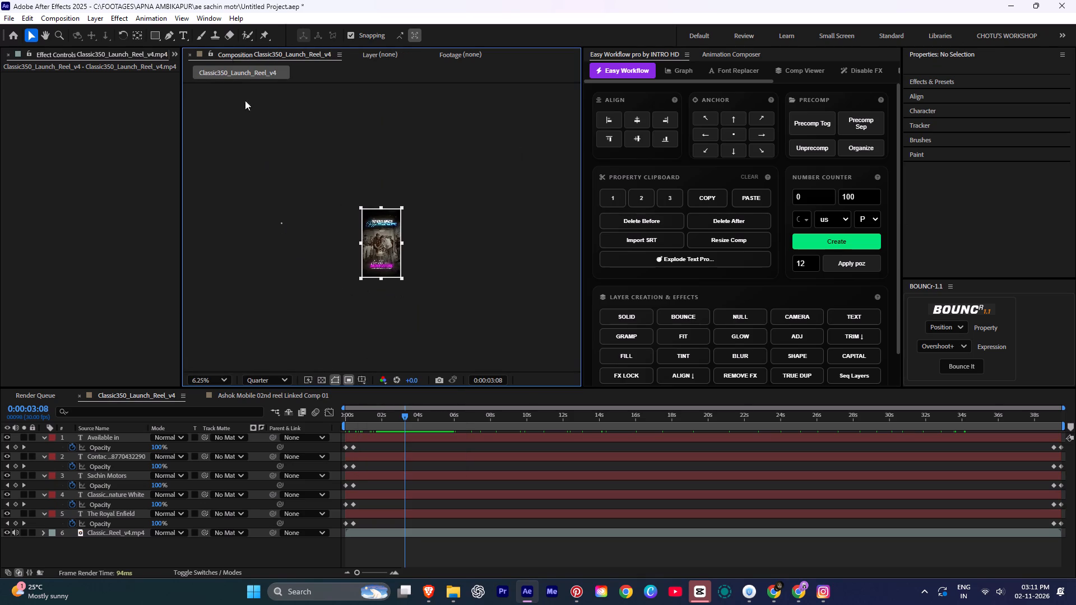
Fit the whole reel frame in the composition viewer at its normal panel size.
{"action": "double_click", "coordinate": [236, 55]}
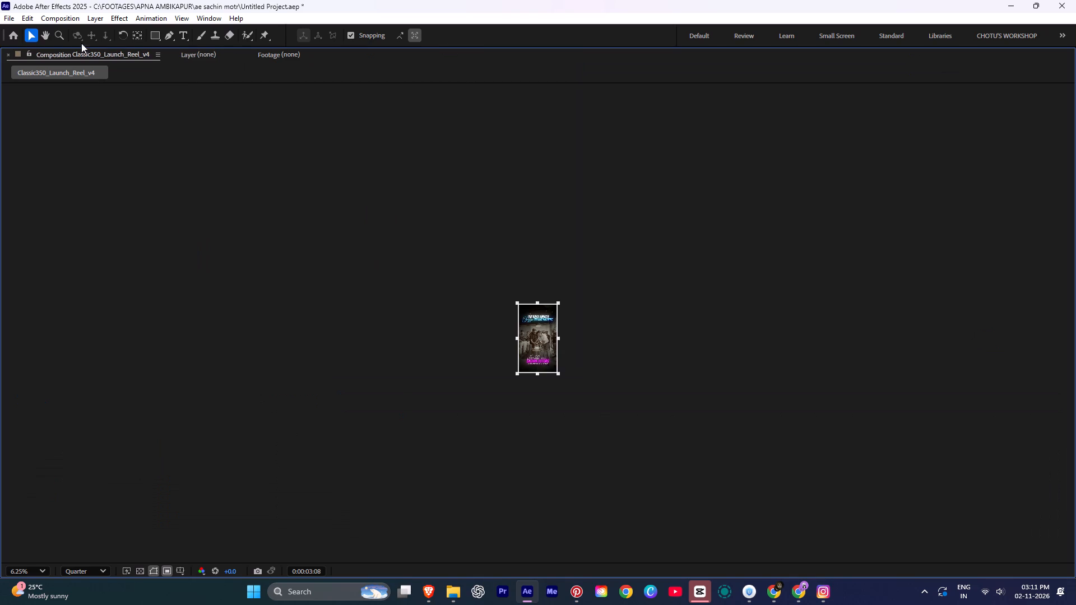
{"action": "double_click", "coordinate": [58, 54]}
{"action": "left_click", "coordinate": [219, 378]}
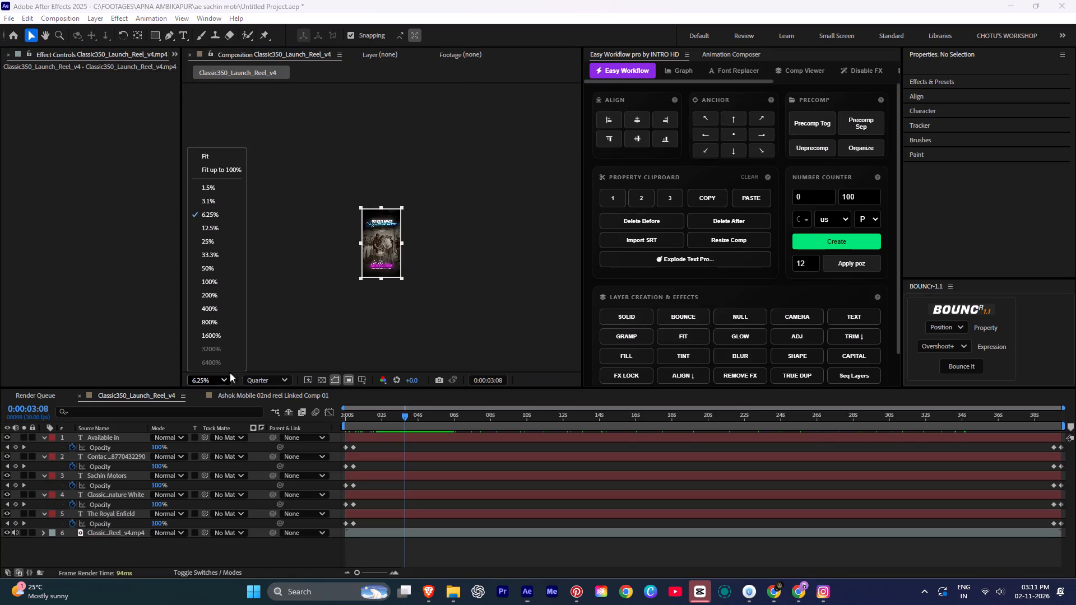
{"action": "left_click", "coordinate": [213, 158]}
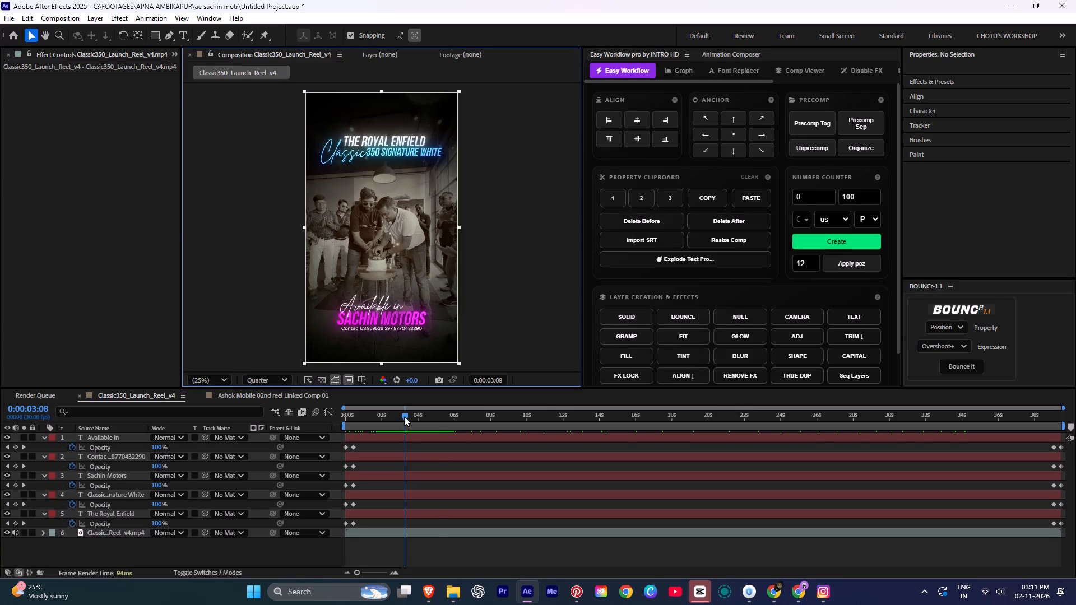
At 0:00:05:13, move the CC Light Sweep center on the Sachin Motors text layer to 344, 1272.
{"action": "left_click_drag", "start_coordinate": [400, 415], "coordinate": [1070, 429]}
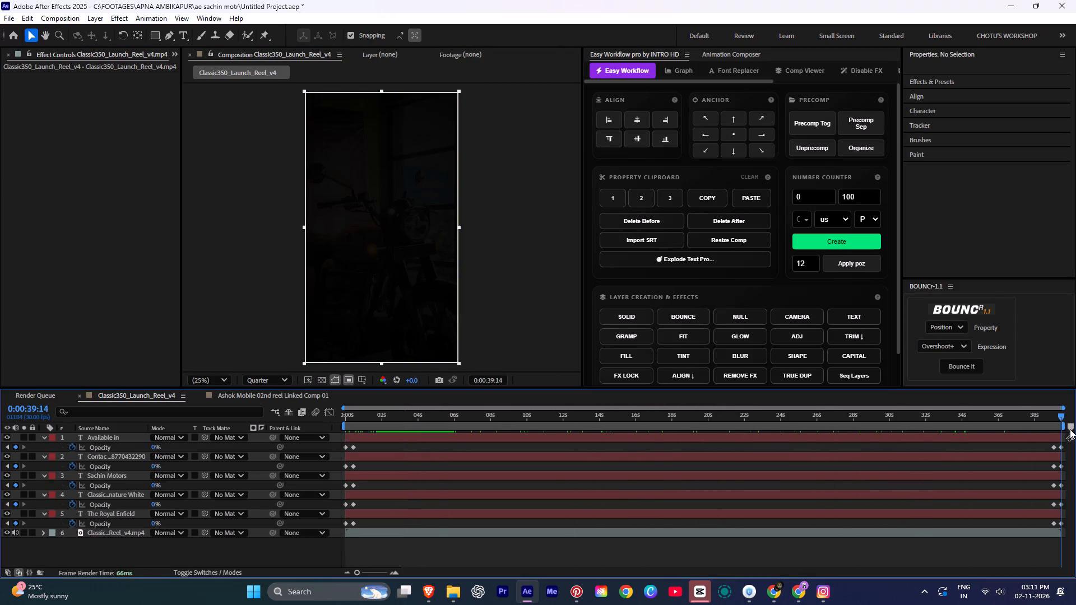
{"action": "left_click_drag", "start_coordinate": [1070, 429], "coordinate": [1075, 444]}
{"action": "left_click_drag", "start_coordinate": [1075, 444], "coordinate": [462, 436]}
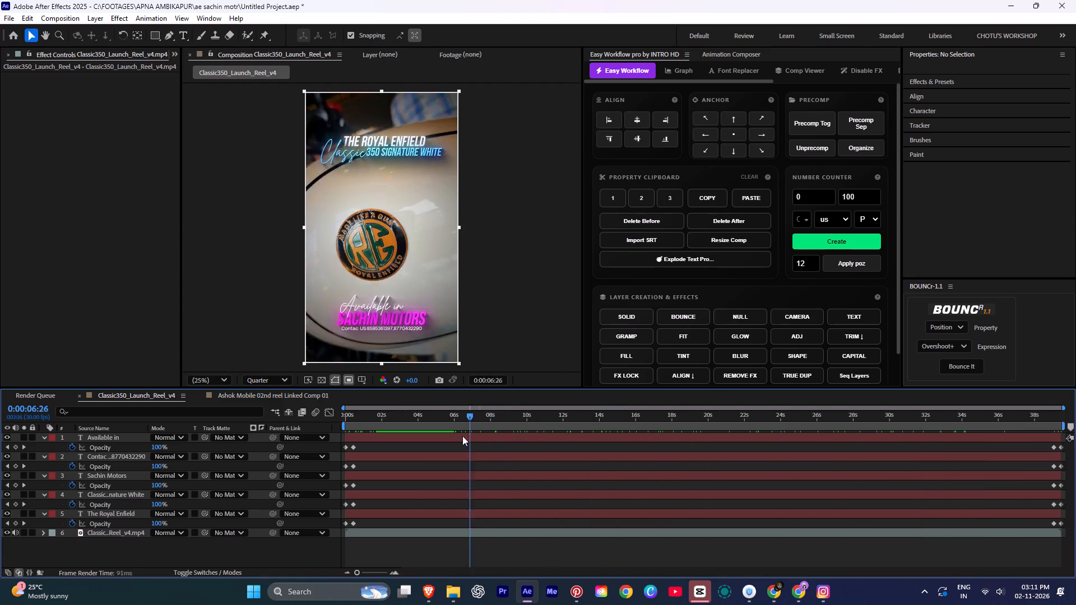
{"action": "left_click_drag", "start_coordinate": [462, 436], "coordinate": [444, 436]}
{"action": "left_click", "coordinate": [446, 434]}
{"action": "left_click", "coordinate": [447, 459]}
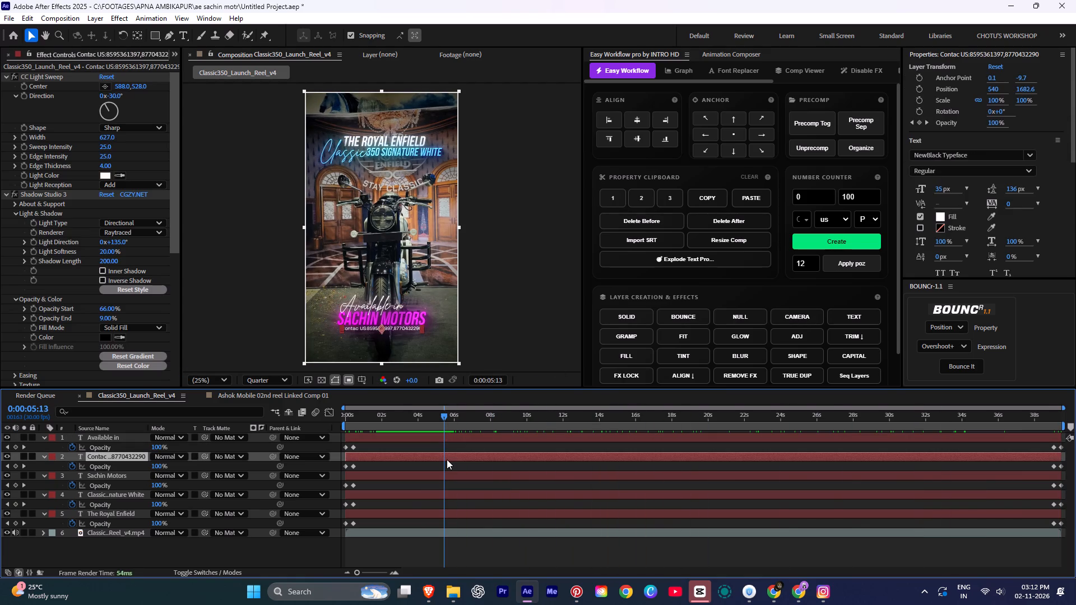
{"action": "left_click", "coordinate": [447, 478]}
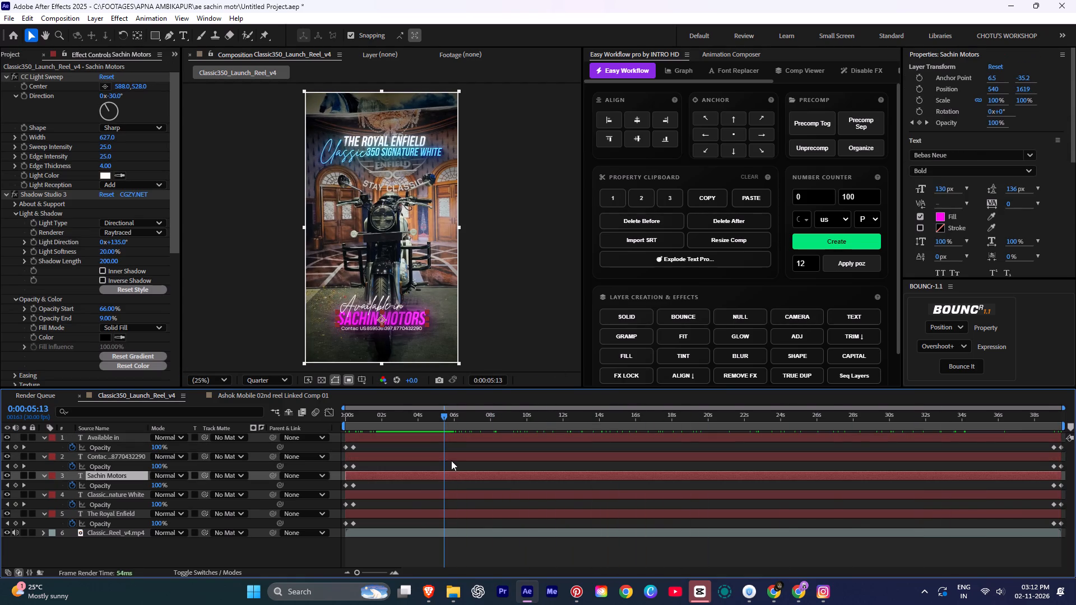
{"action": "left_click", "coordinate": [454, 454]}
{"action": "left_click", "coordinate": [458, 476]}
{"action": "left_click", "coordinate": [51, 76]}
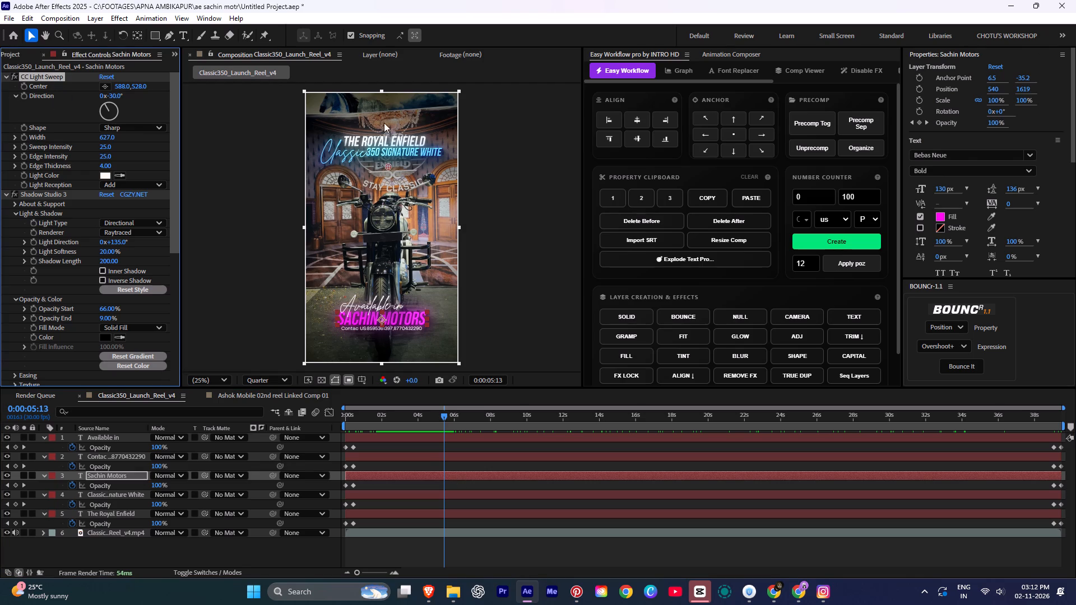
{"action": "left_click_drag", "start_coordinate": [388, 165], "coordinate": [352, 267]}
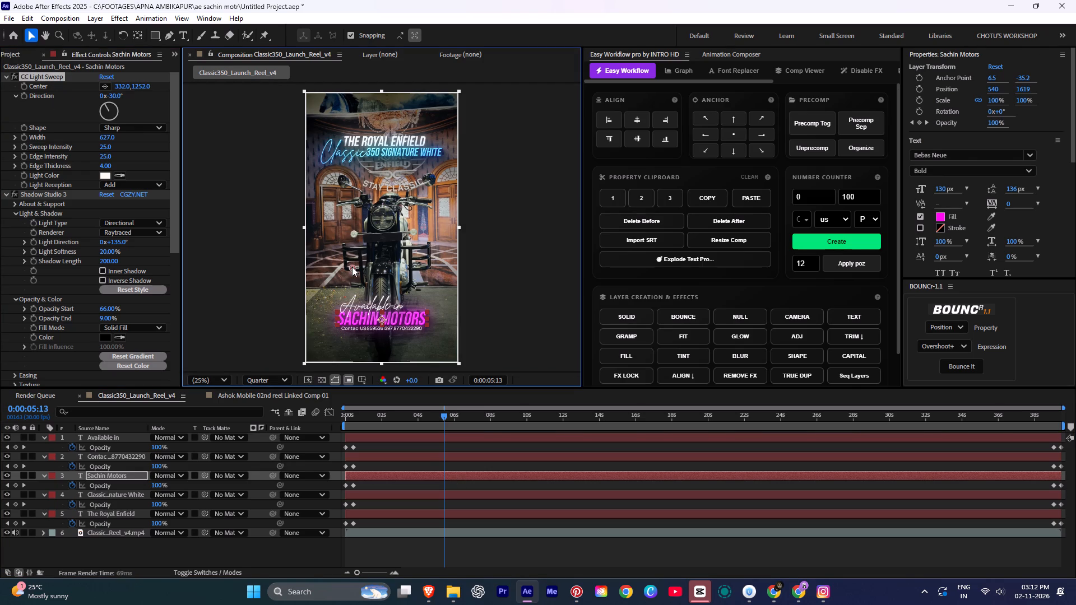
{"action": "left_click_drag", "start_coordinate": [352, 267], "coordinate": [355, 269]}
{"action": "left_click_drag", "start_coordinate": [355, 269], "coordinate": [354, 269]}
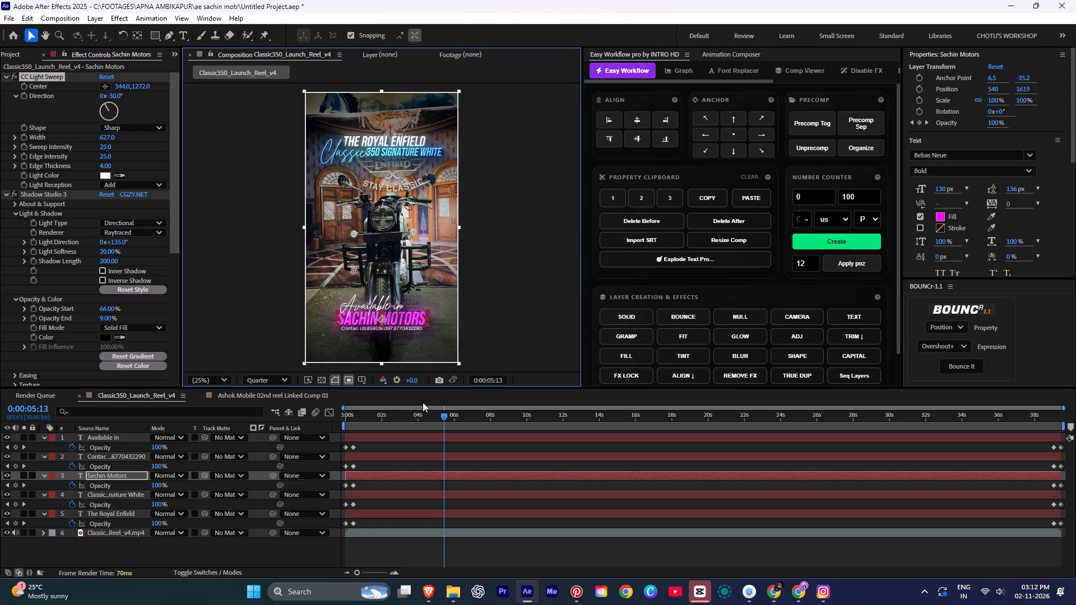
Deselect all layers and scrub the reel from start to end to examine the titles over the footage and their fades.
{"action": "left_click_drag", "start_coordinate": [466, 422], "coordinate": [471, 423]}
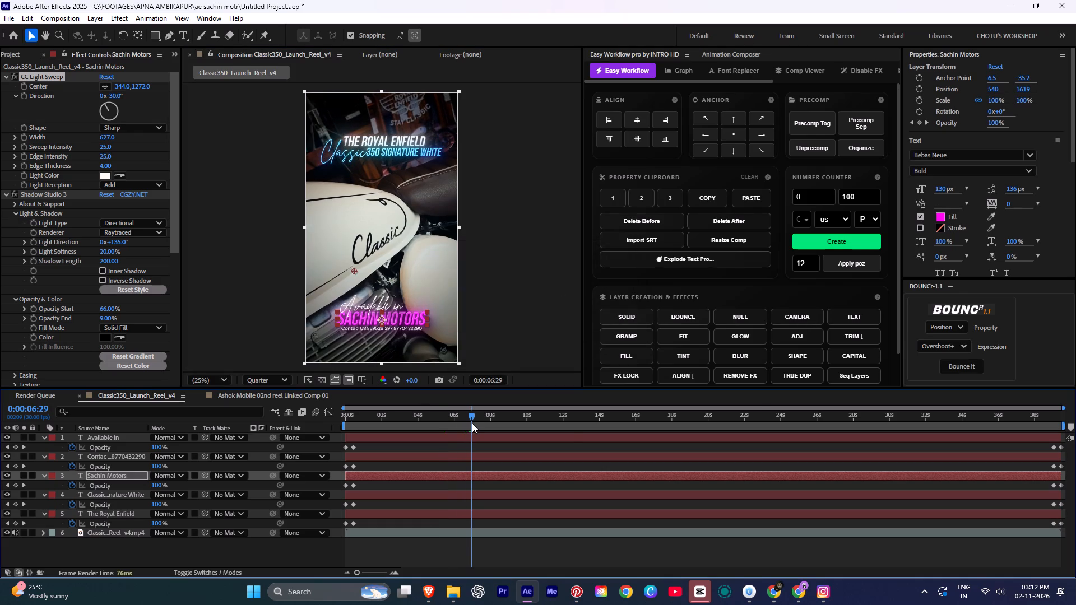
{"action": "left_click", "coordinate": [483, 545]}
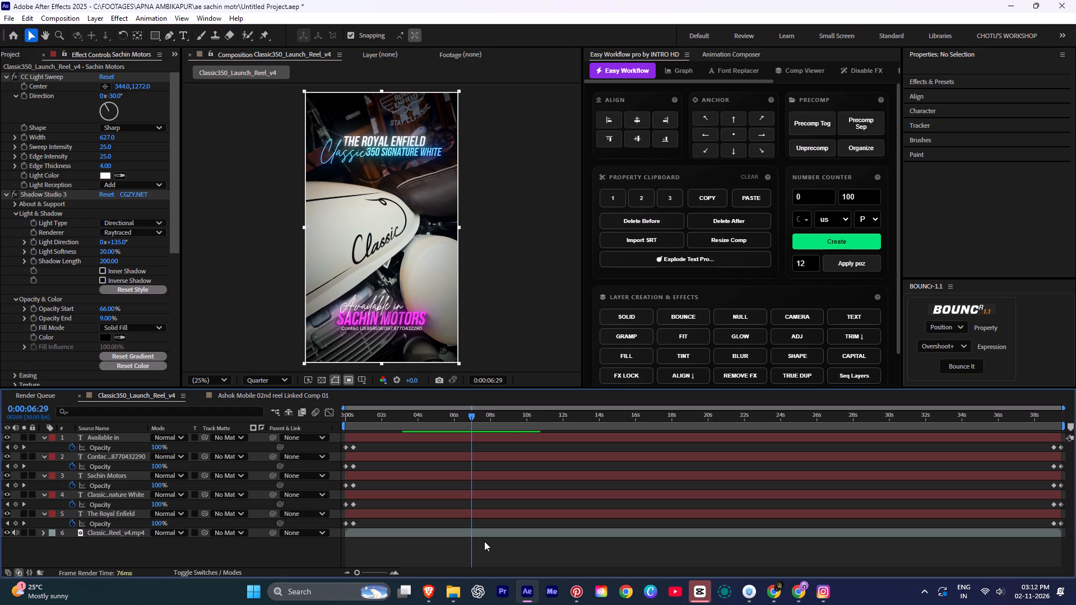
{"action": "left_click_drag", "start_coordinate": [476, 418], "coordinate": [290, 420]}
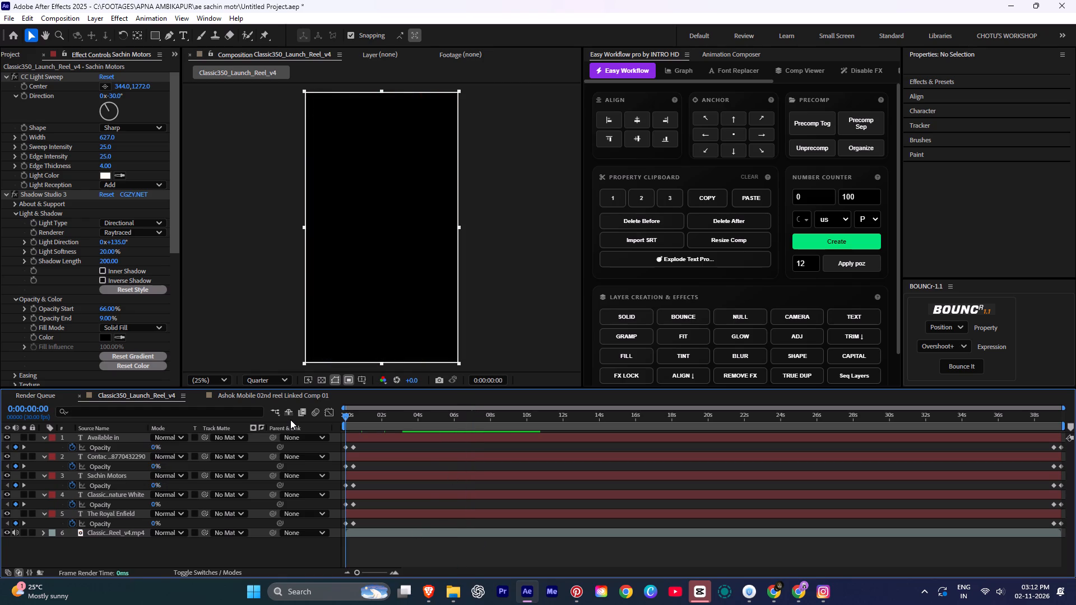
{"action": "left_click_drag", "start_coordinate": [290, 420], "coordinate": [972, 429]}
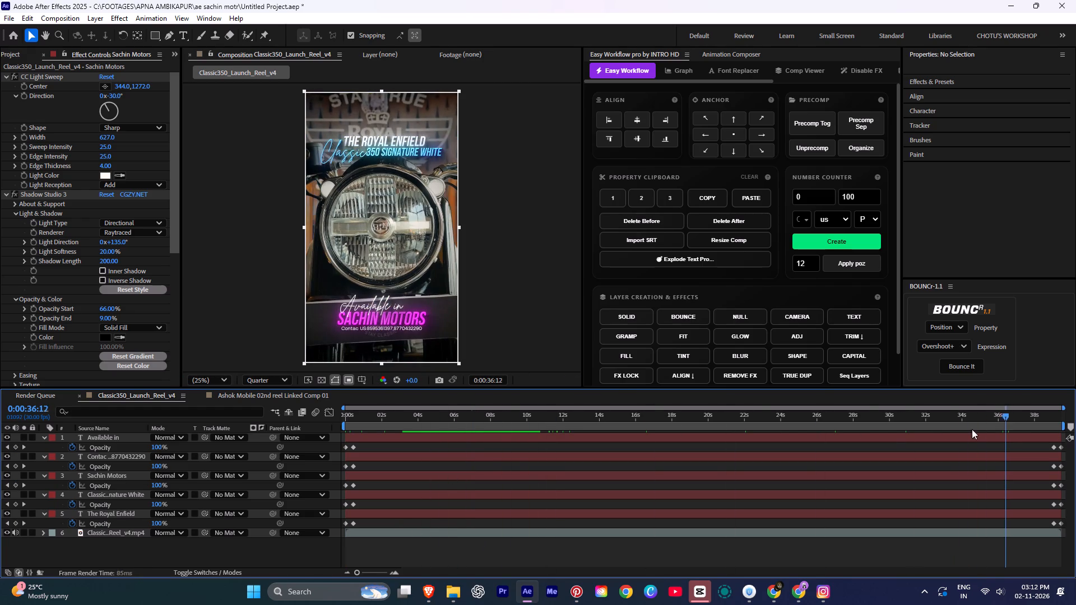
{"action": "left_click_drag", "start_coordinate": [972, 429], "coordinate": [910, 441]}
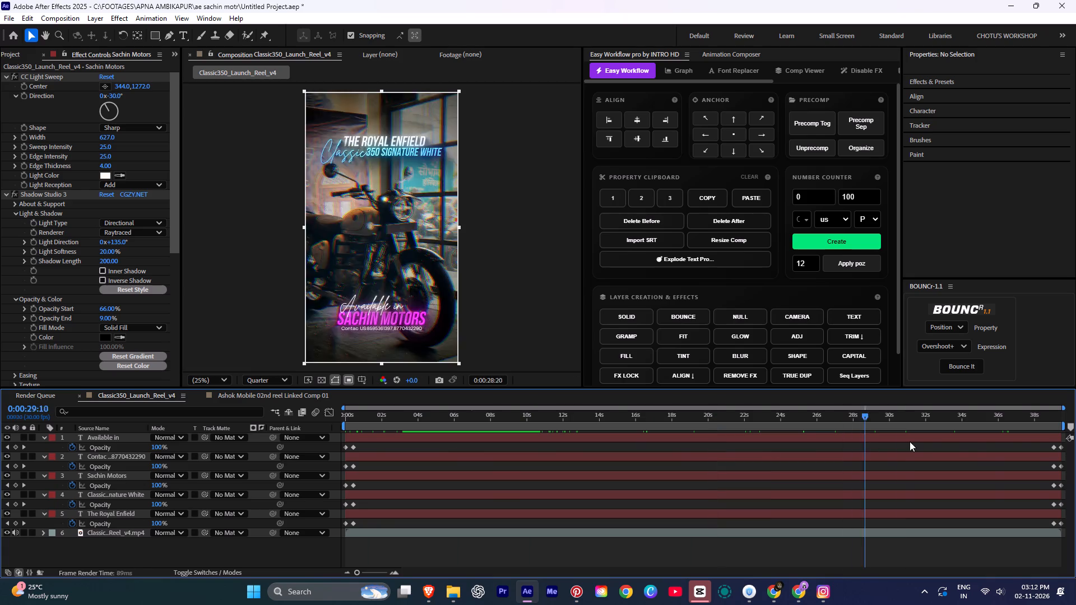
{"action": "left_click_drag", "start_coordinate": [910, 441], "coordinate": [1032, 448]}
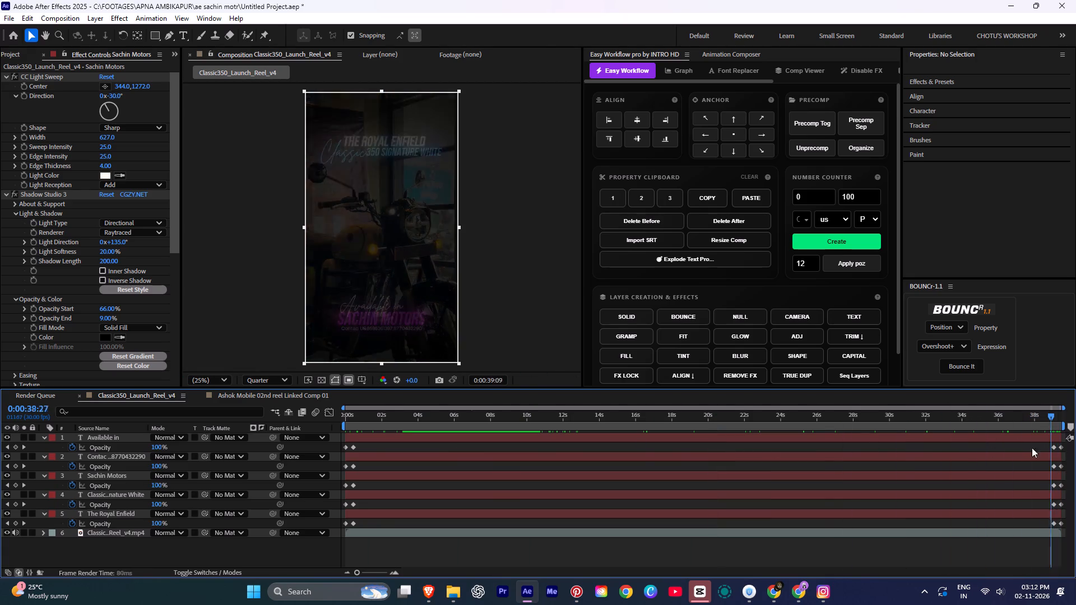
{"action": "left_click_drag", "start_coordinate": [1032, 448], "coordinate": [238, 448]}
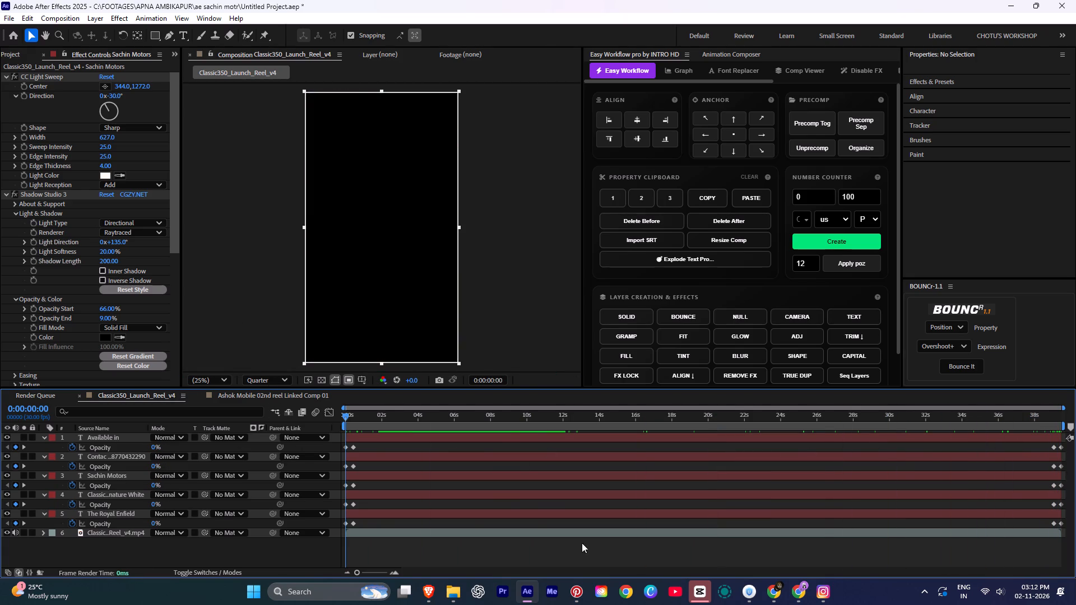
At 0:00:08:21, correct the misspelled word "Contac" to "Contact" in the contact line below Sachin Motors.
{"action": "left_click", "coordinate": [503, 423]}
{"action": "scroll", "coordinate": [364, 335], "scroll_direction": "up", "scroll_amount": 1, "text": "ctrl"}
{"action": "scroll", "coordinate": [364, 335], "scroll_direction": "down", "scroll_amount": 1, "text": "ctrl"}
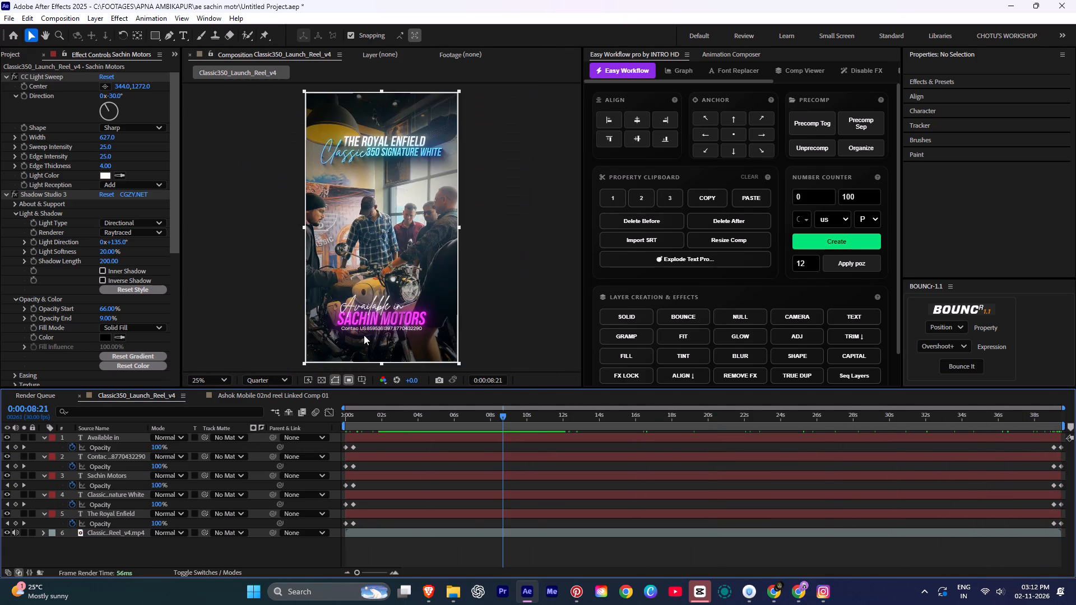
{"action": "scroll", "coordinate": [351, 339], "scroll_direction": "up", "scroll_amount": 1, "text": "alt"}
{"action": "left_click", "coordinate": [450, 453]}
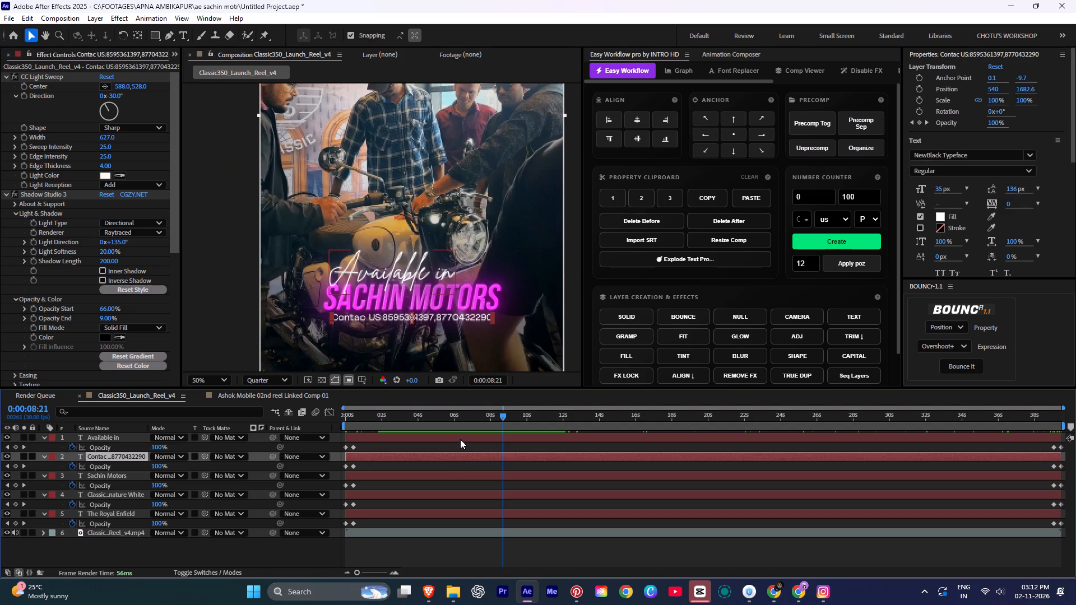
{"action": "left_click", "coordinate": [460, 439]}
{"action": "double_click", "coordinate": [465, 436]}
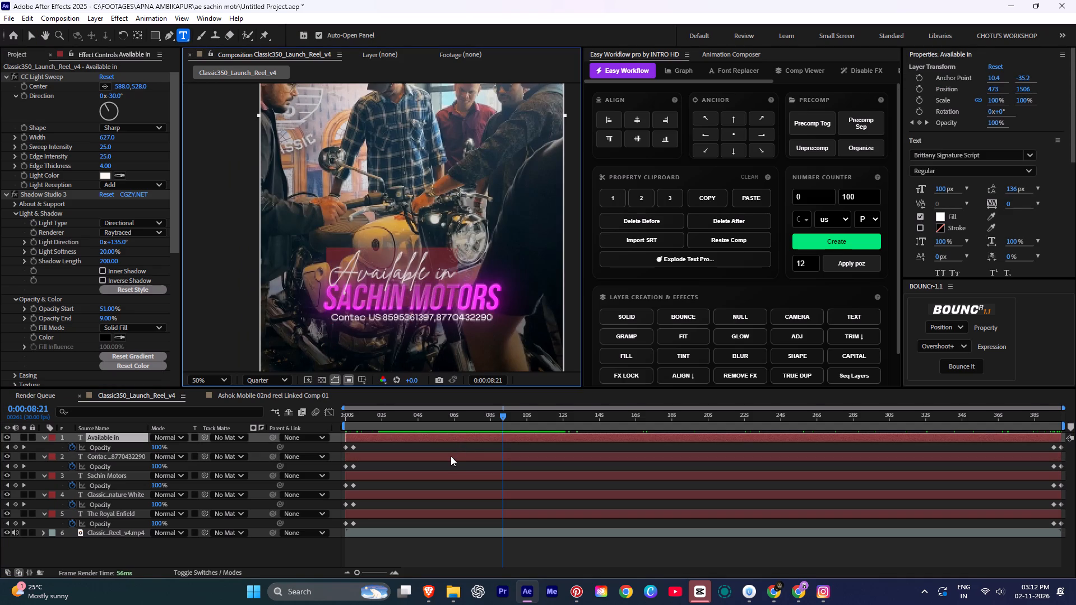
{"action": "double_click", "coordinate": [451, 456]}
{"action": "left_click", "coordinate": [365, 321]}
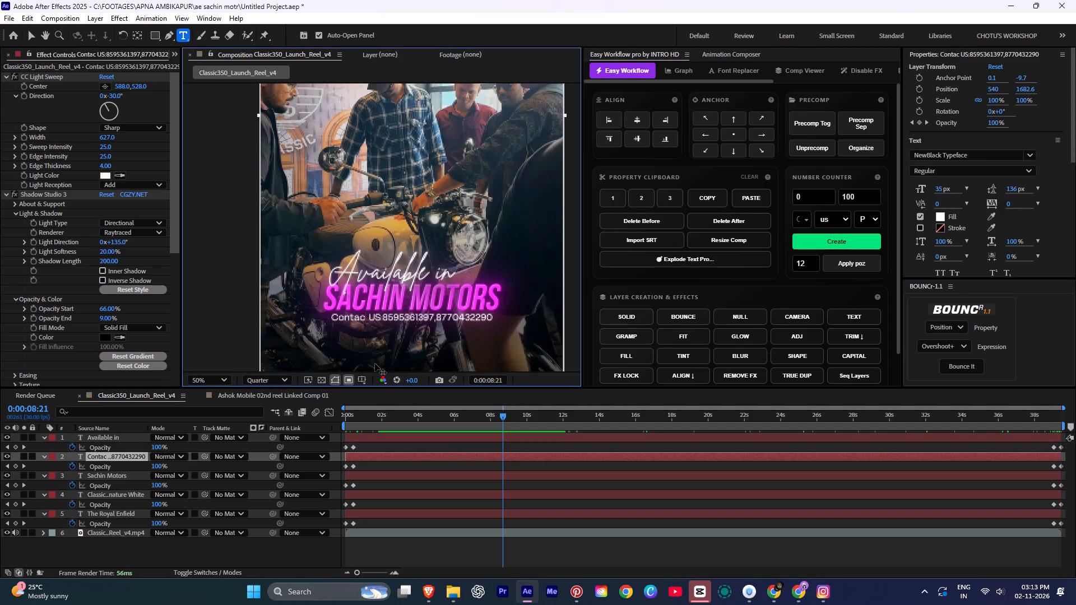
{"action": "key", "text": "t"}
{"action": "left_click", "coordinate": [457, 450]}
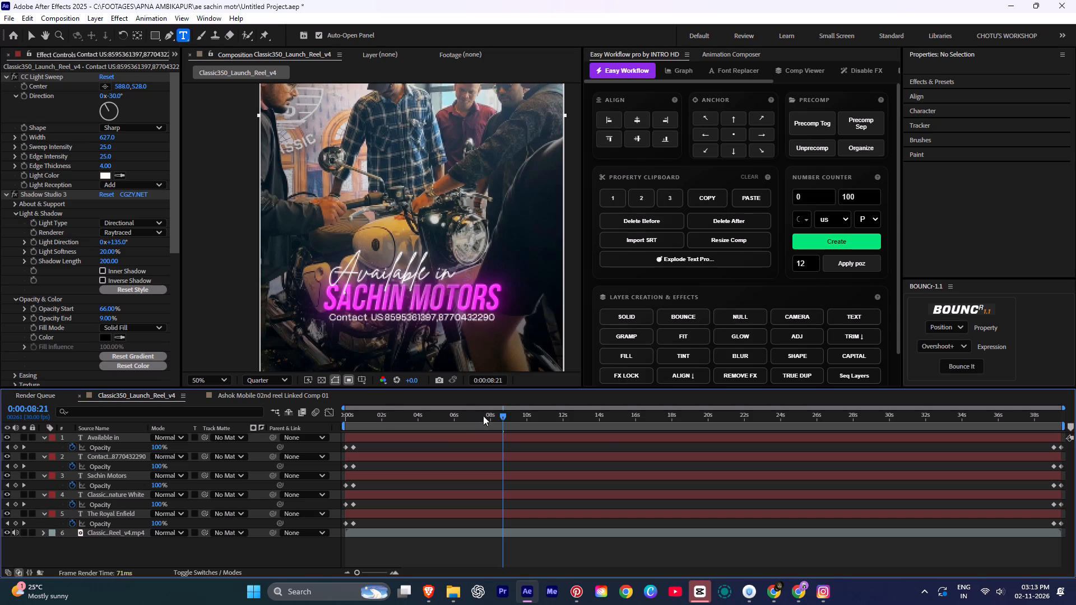
Center the contact line text layer horizontally in the composition, and deselect it.
{"action": "left_click", "coordinate": [501, 451]}
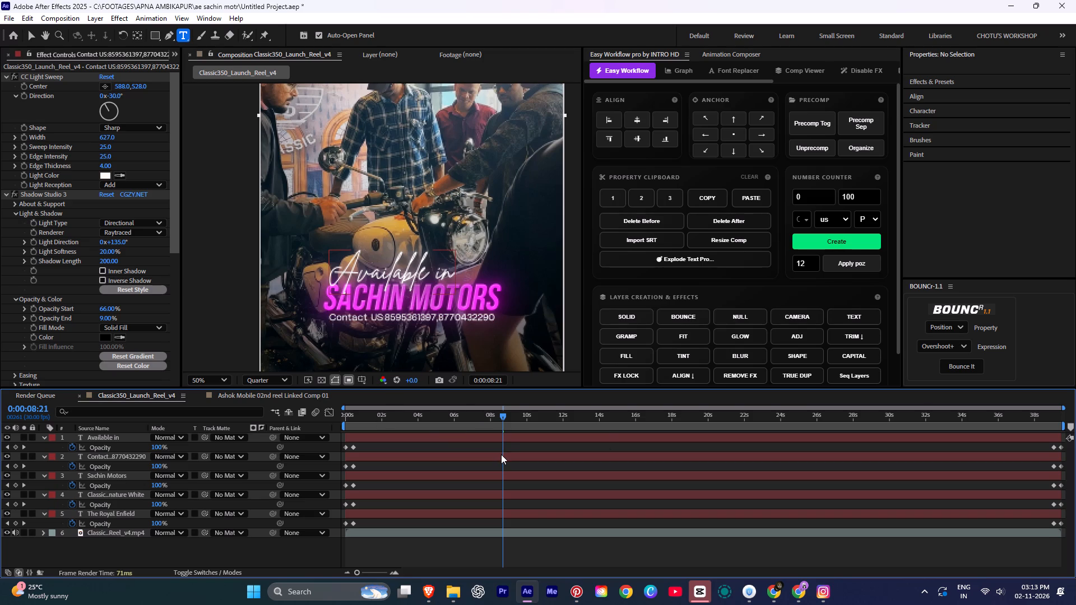
{"action": "double_click", "coordinate": [500, 454]}
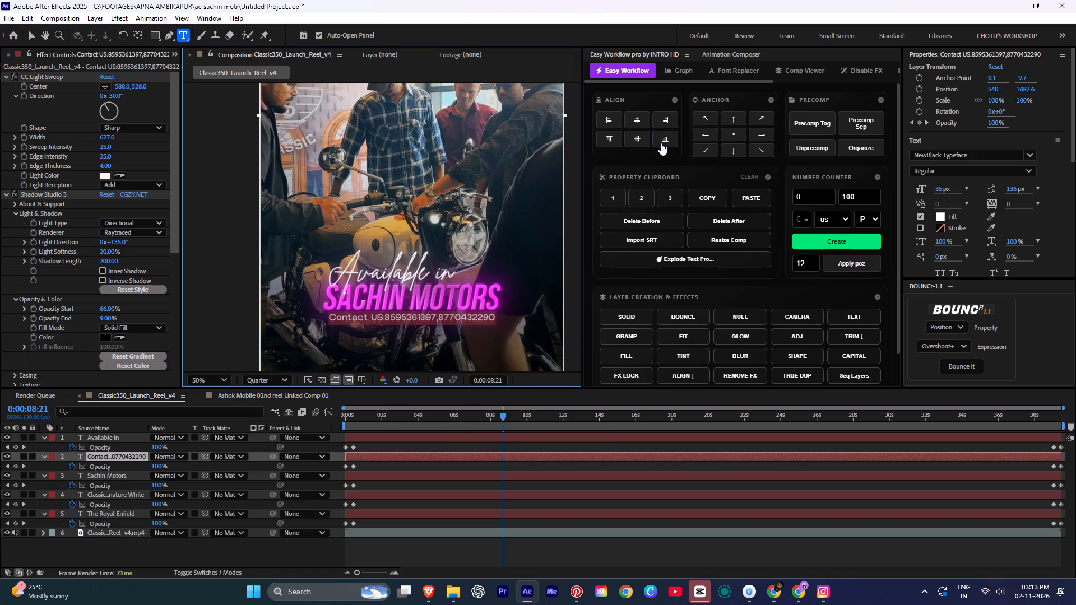
{"action": "left_click", "coordinate": [631, 121]}
{"action": "triple_click", "coordinate": [631, 121]}
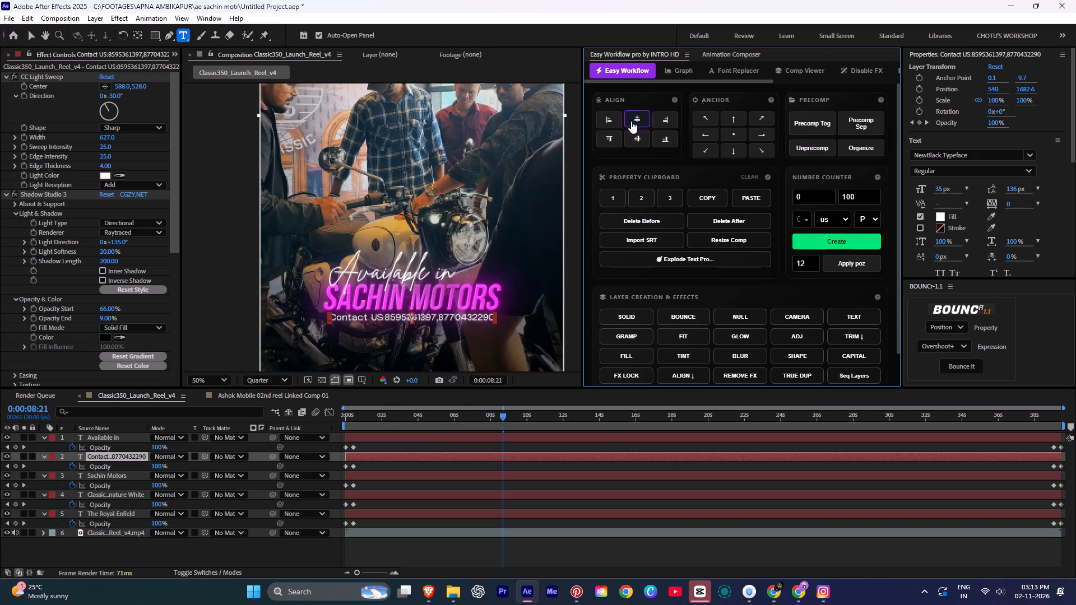
{"action": "left_click", "coordinate": [519, 462]}
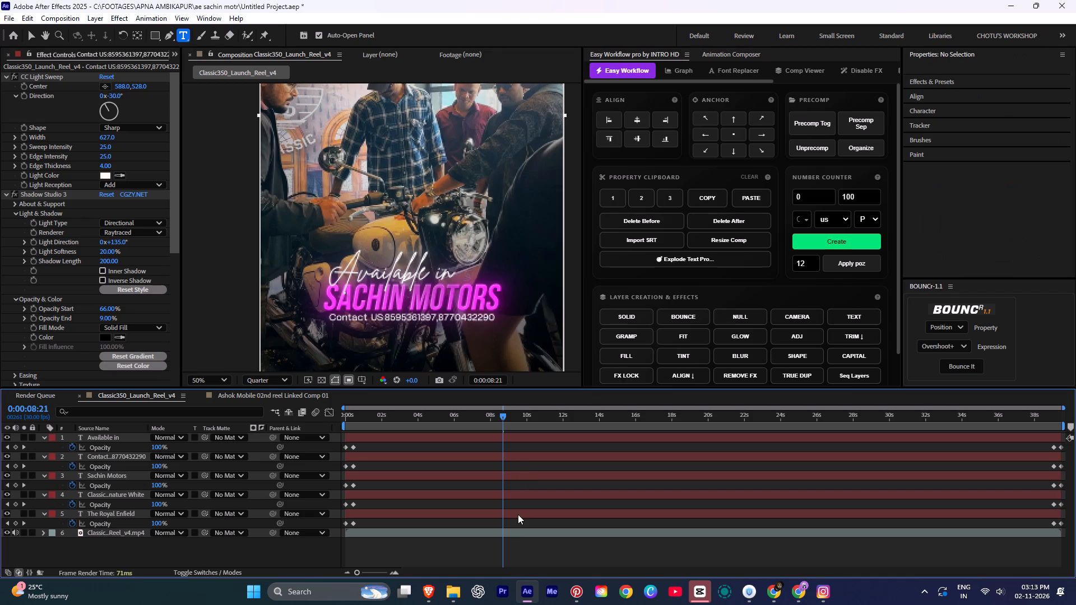
Save the project.
{"action": "key", "text": "ctrl+s"}
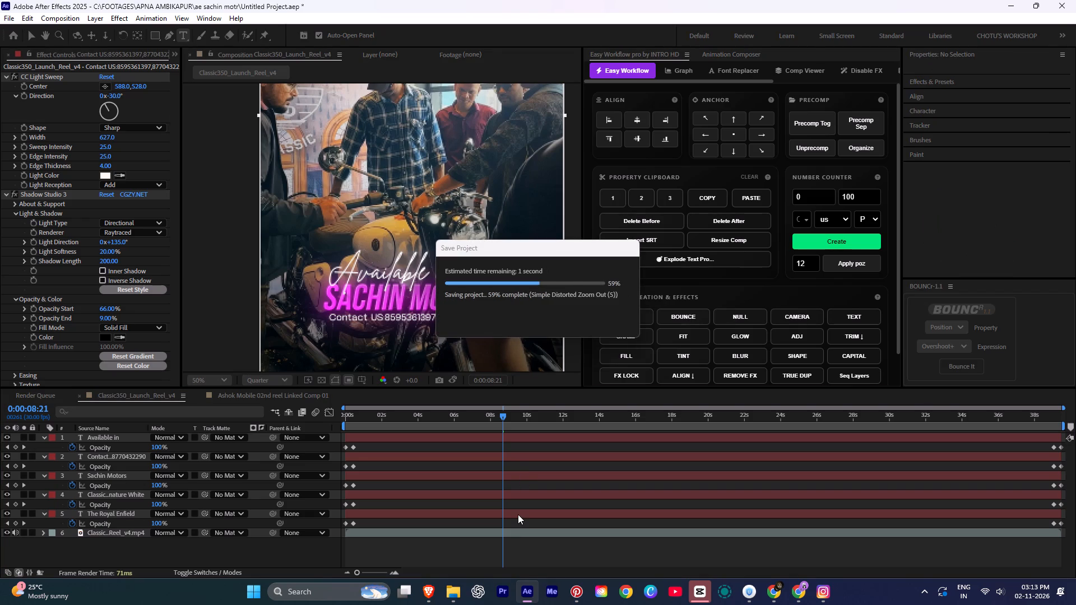
Add the Classic350_Launch_Reel_v4 composition to the render queue and start rendering it as Classic350_Launch_Reel_v4_2.mp4 in H.264.
{"action": "key", "text": "ctrl+m"}
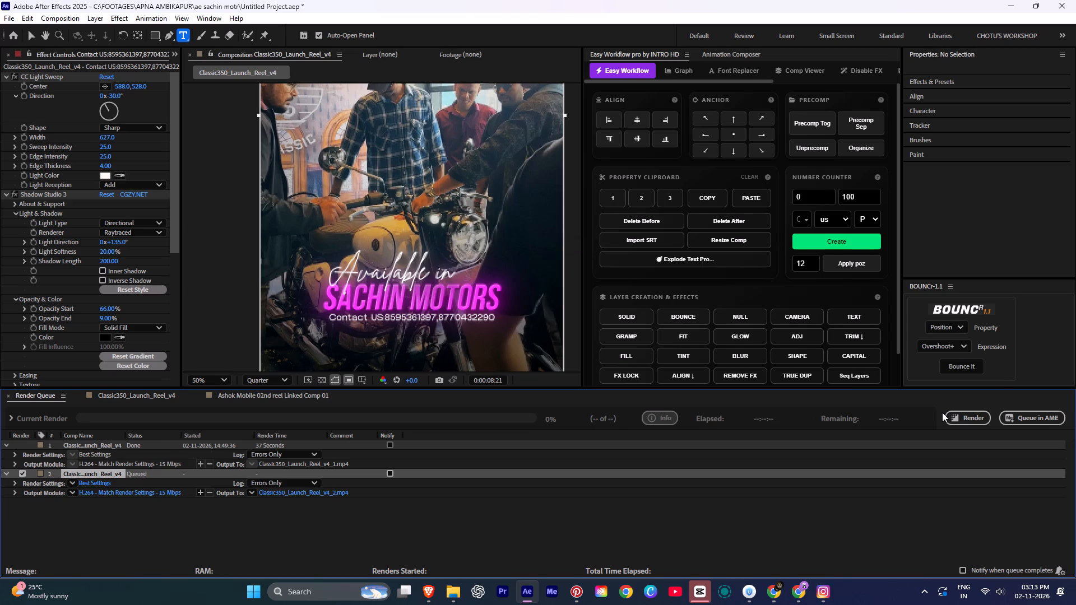
{"action": "left_click", "coordinate": [973, 415]}
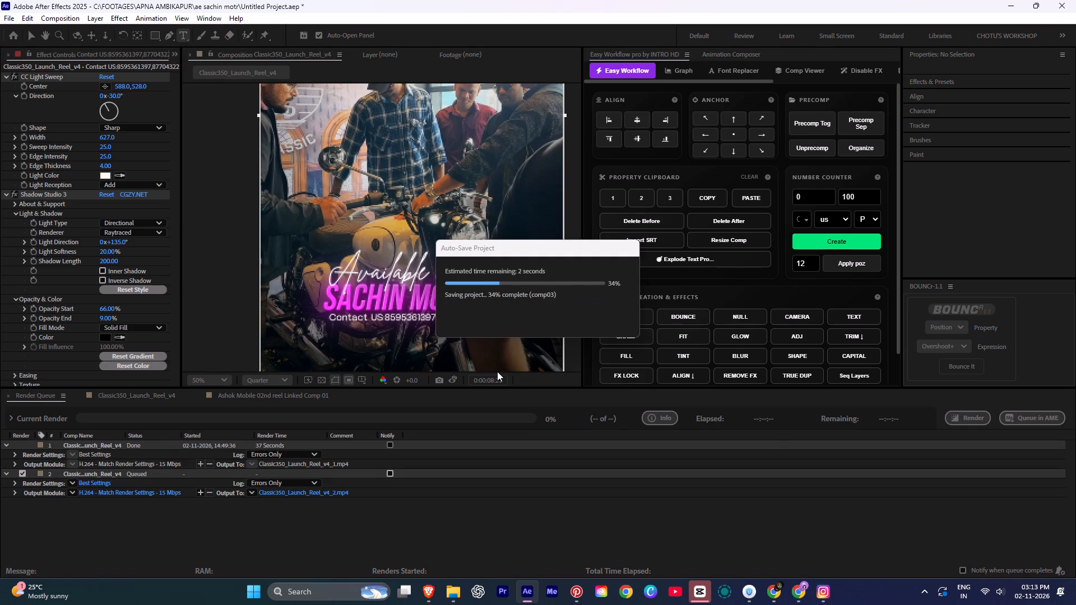
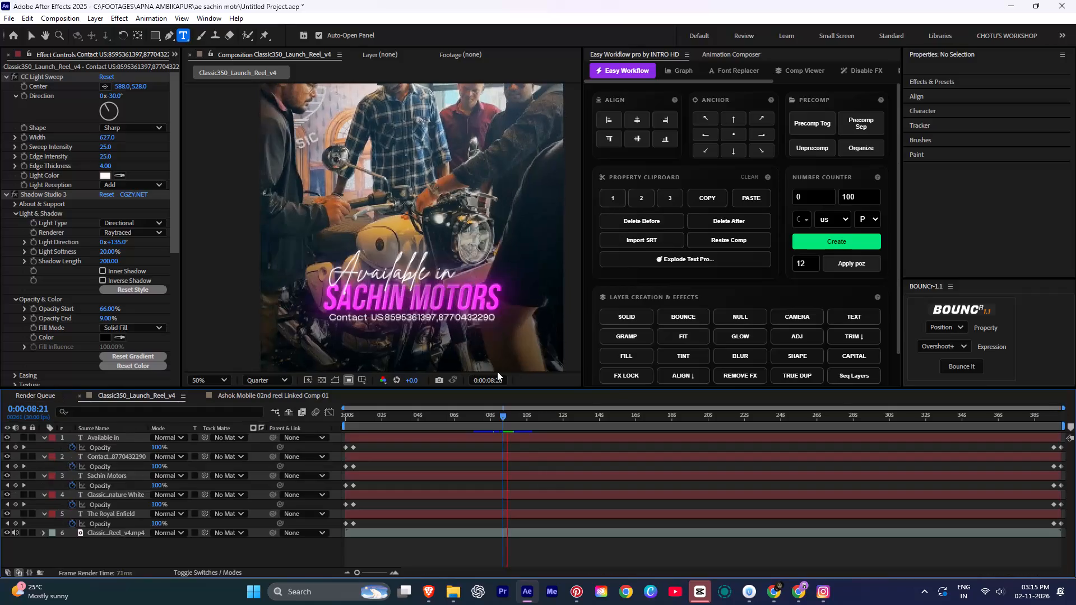
Switch from After Effects to the Downloads folder in File Explorer.
{"action": "key", "text": "alt+Tab"}
{"action": "key", "text": "alt+Tab"}
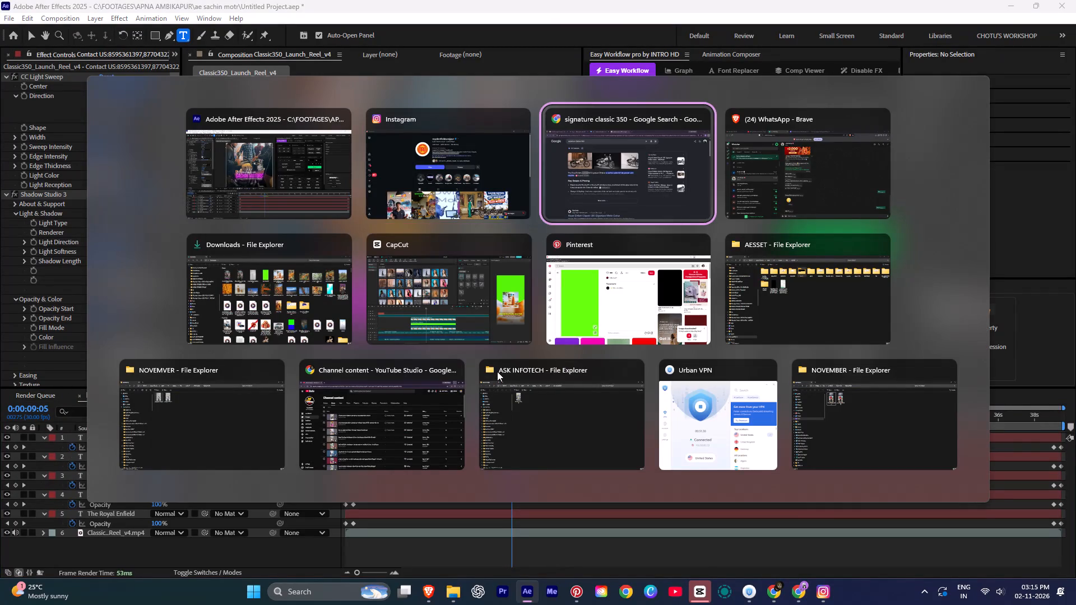
{"action": "key", "text": "alt+Tab"}
{"action": "key", "text": "alt+Tab"}
{"action": "key", "text": "alt+Tab"}
{"action": "key", "text": "alt+Tab"}
{"action": "key", "text": "alt+Tab"}
{"action": "key", "text": "alt+Tab"}
{"action": "key", "text": "alt+Tab"}
{"action": "key", "text": "alt+Tab"}
{"action": "key", "text": "alt+Tab"}
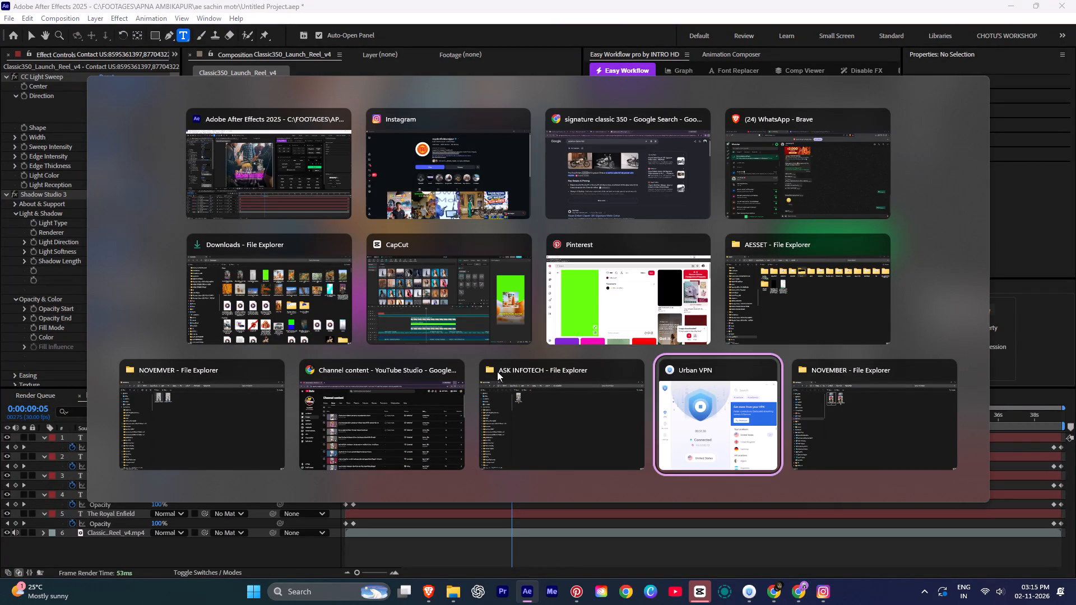
{"action": "key", "text": "alt+Tab"}
{"action": "key", "text": "alt+Tab"}
{"action": "key", "text": "alt+Tab"}
{"action": "key", "text": "alt+Tab"}
{"action": "key", "text": "alt+Tab"}
{"action": "key", "text": "alt+Tab"}
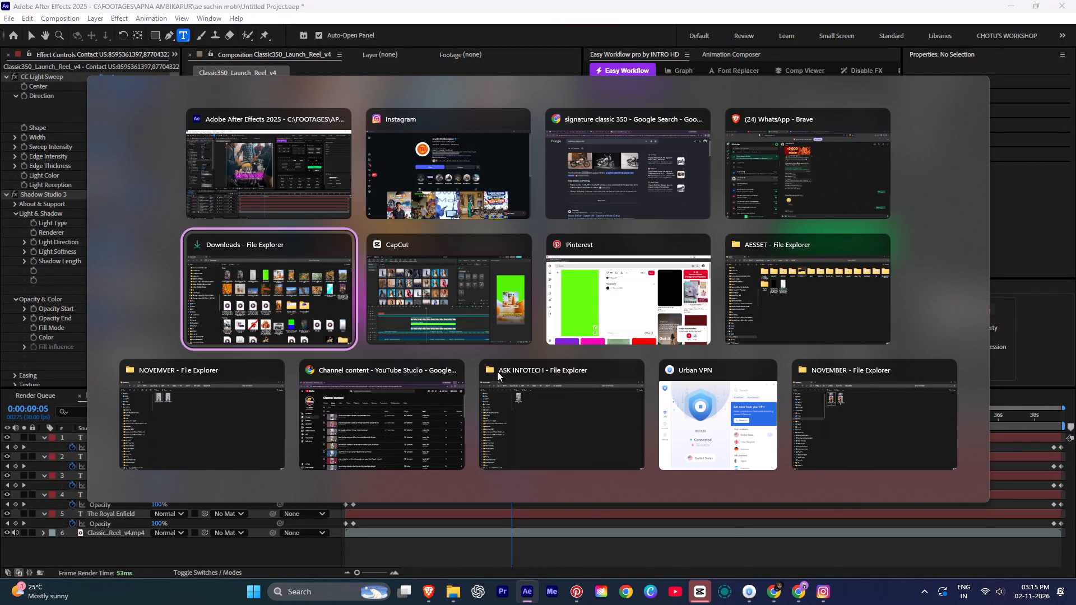